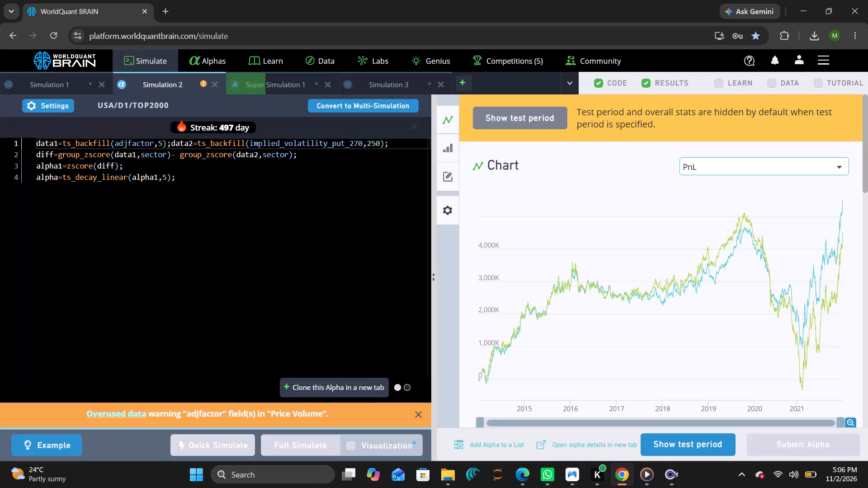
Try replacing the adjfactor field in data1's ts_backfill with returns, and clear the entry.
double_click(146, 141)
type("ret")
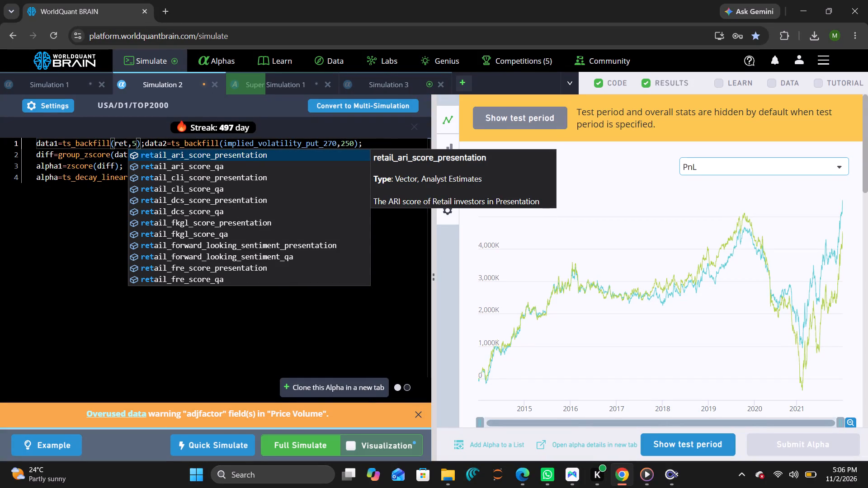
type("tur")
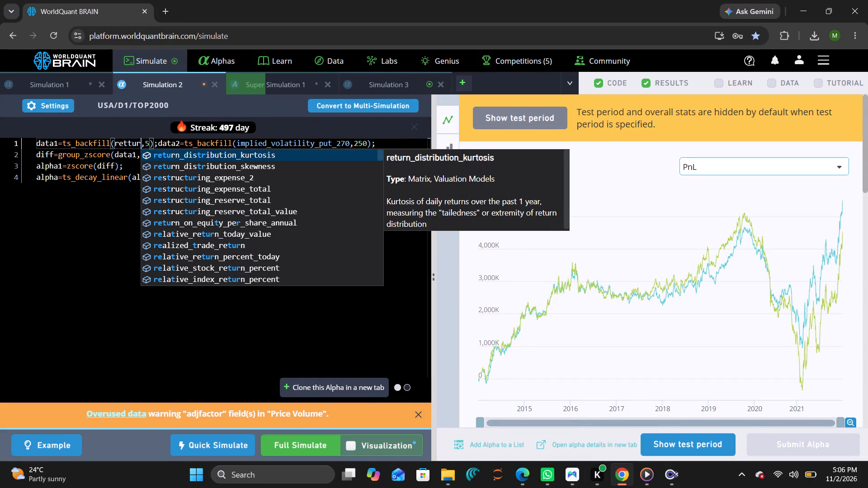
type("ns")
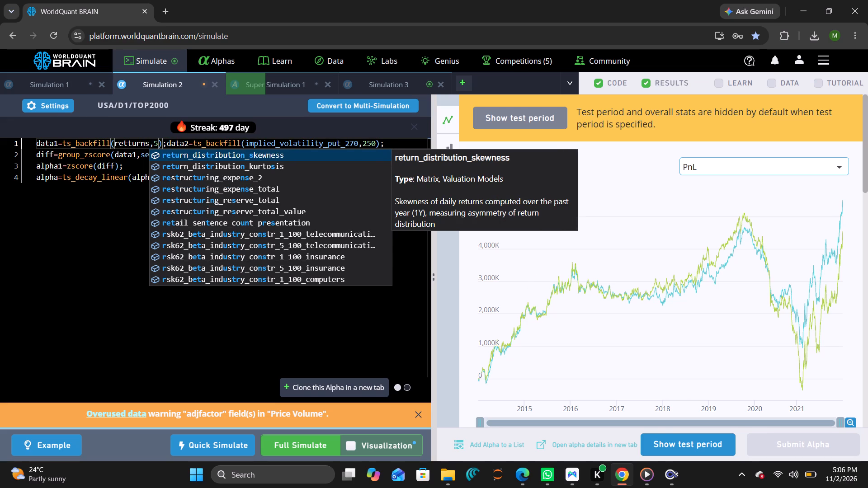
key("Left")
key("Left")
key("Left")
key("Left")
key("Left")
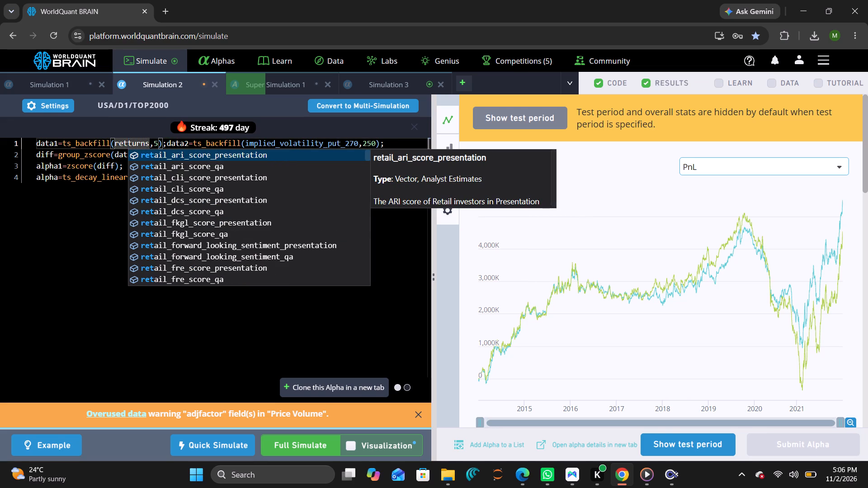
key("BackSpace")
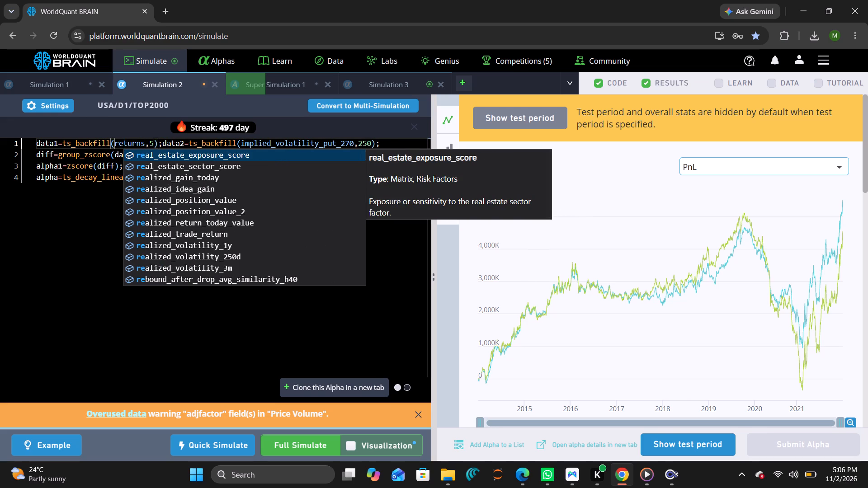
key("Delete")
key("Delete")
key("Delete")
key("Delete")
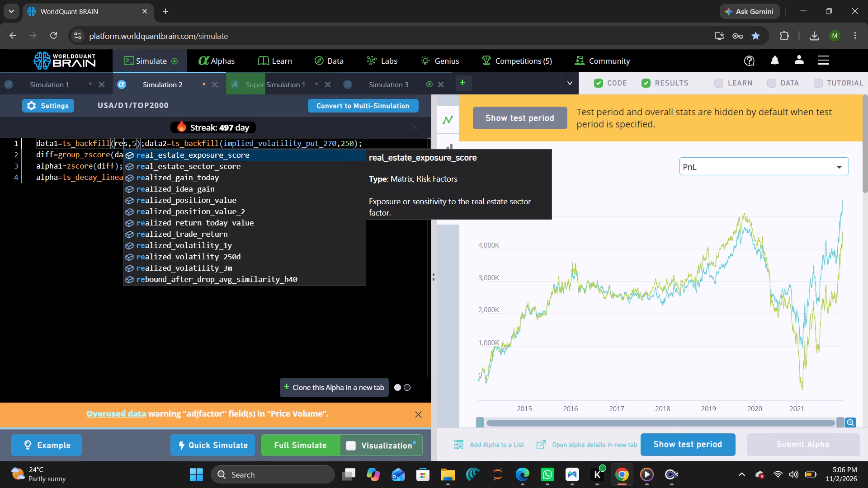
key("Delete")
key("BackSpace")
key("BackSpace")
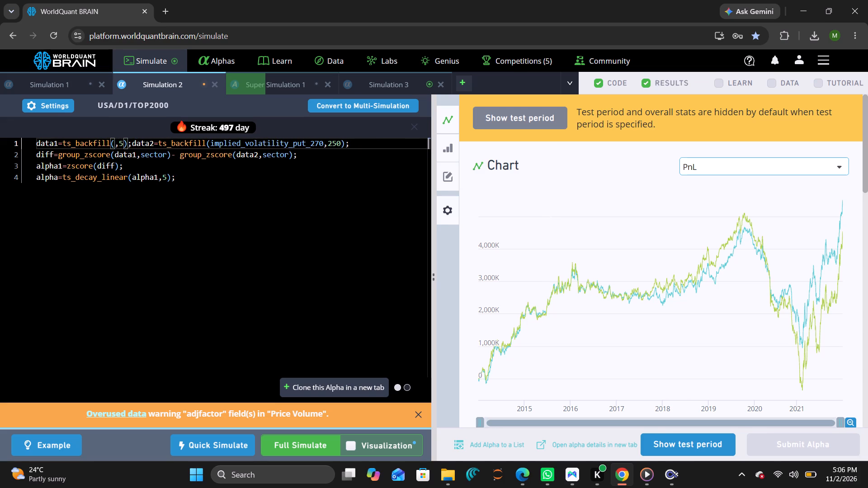
Use the field mdl264_2l_cktscs in data1's ts_backfill and run a full simulation of Simulation 2.
type("mdk")
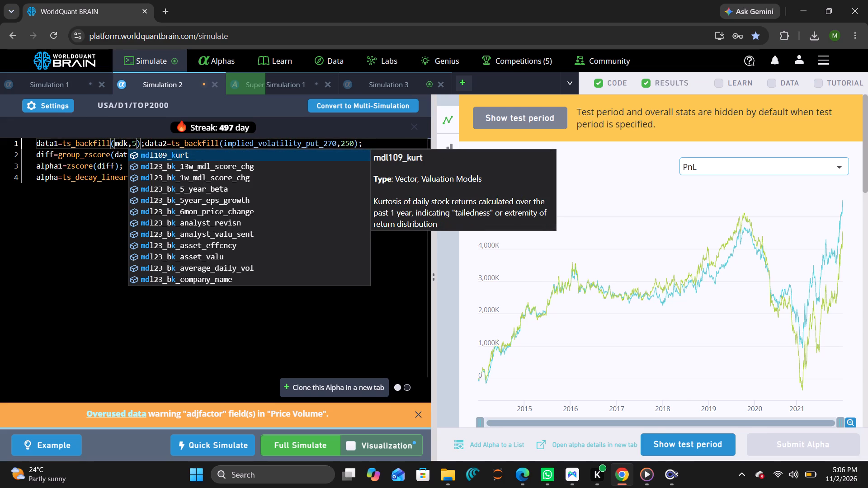
key("2")
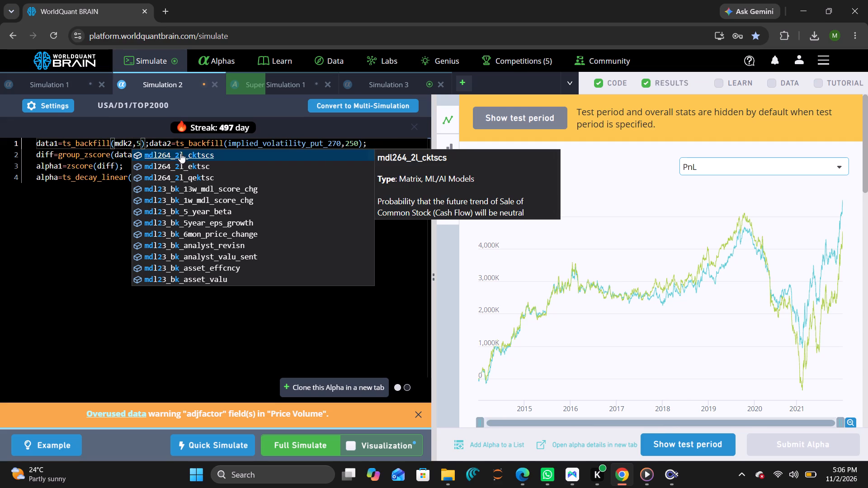
left_click(180, 153)
left_click(267, 451)
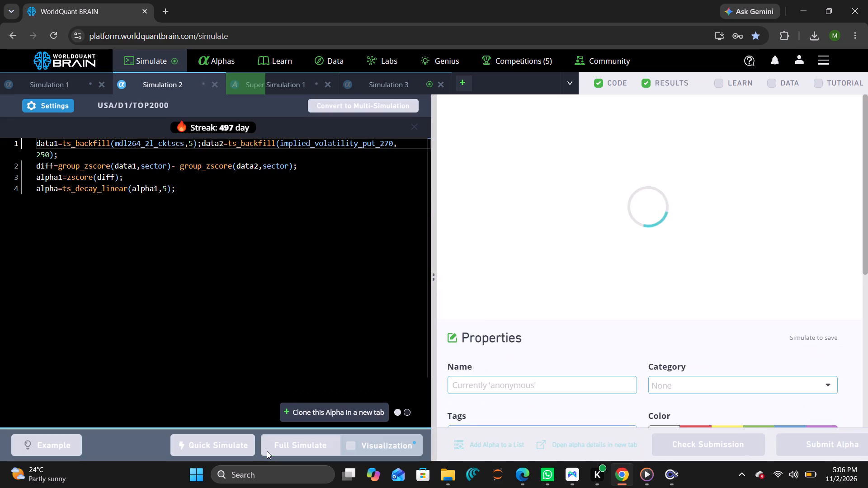
Review Simulation 3's results, including the chart, IS summary, correlation and IS testing status.
left_click(384, 81)
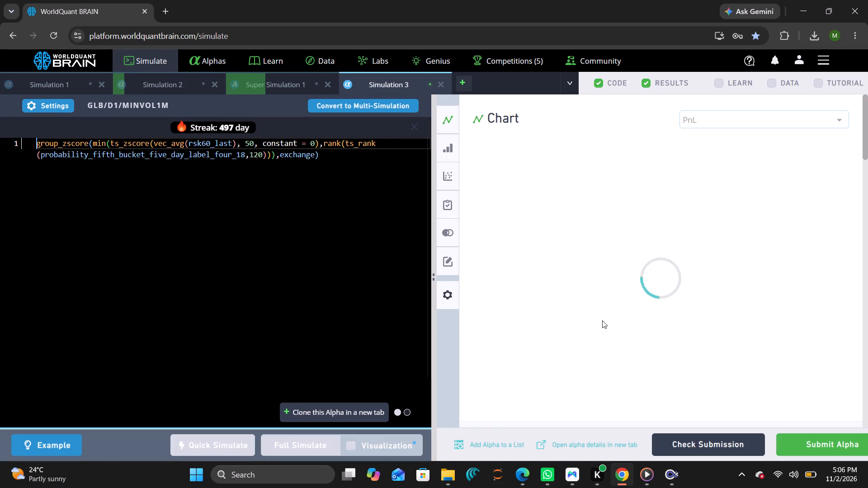
scroll(602, 320, "down", 2)
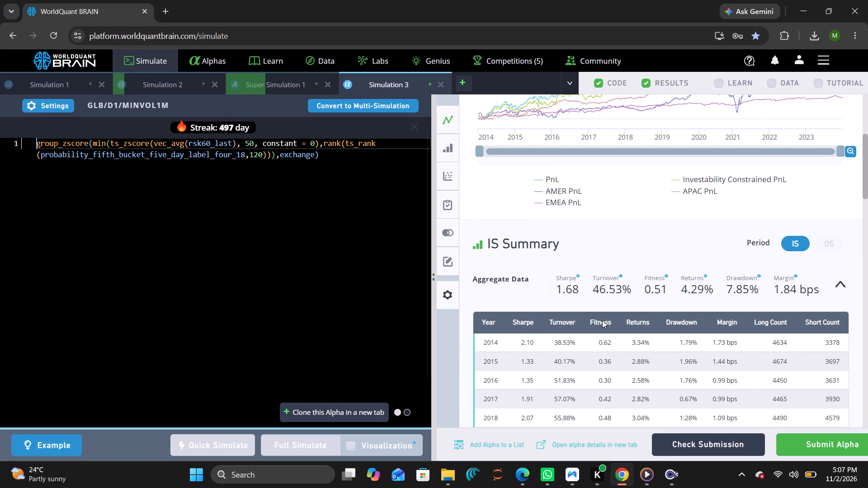
scroll(602, 320, "down", 9)
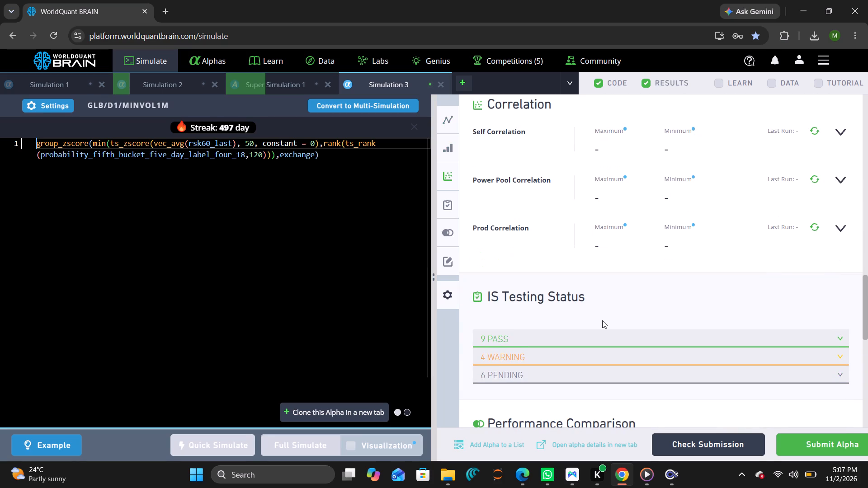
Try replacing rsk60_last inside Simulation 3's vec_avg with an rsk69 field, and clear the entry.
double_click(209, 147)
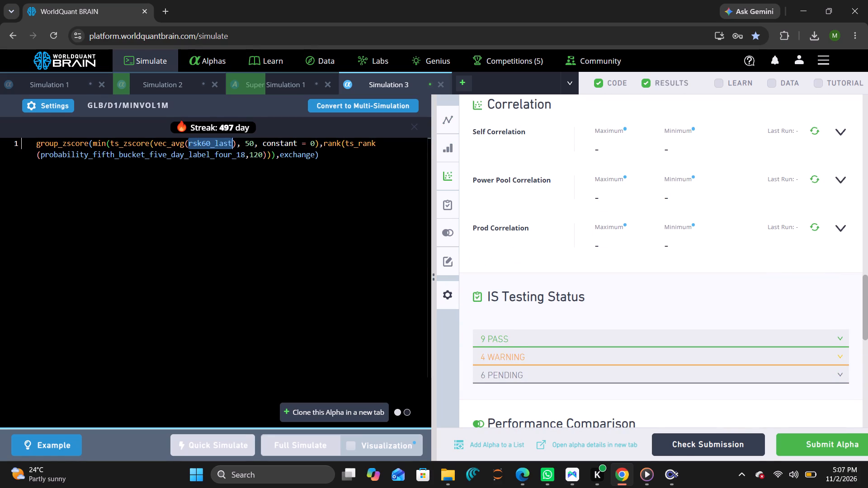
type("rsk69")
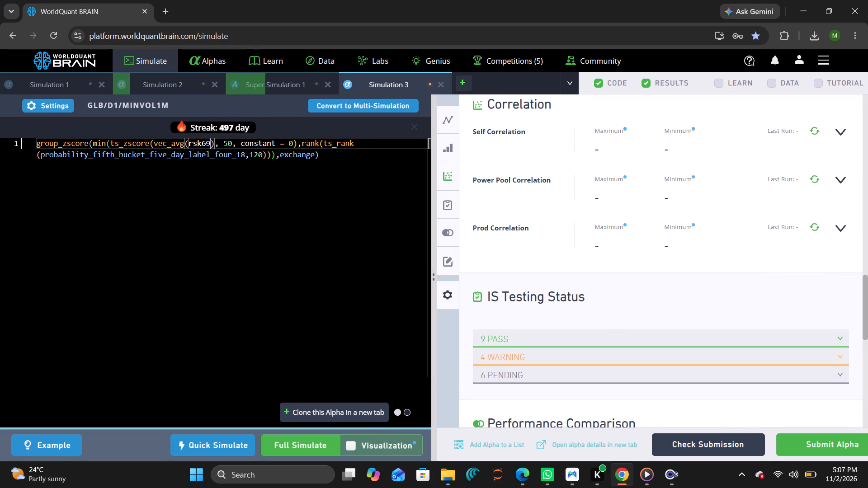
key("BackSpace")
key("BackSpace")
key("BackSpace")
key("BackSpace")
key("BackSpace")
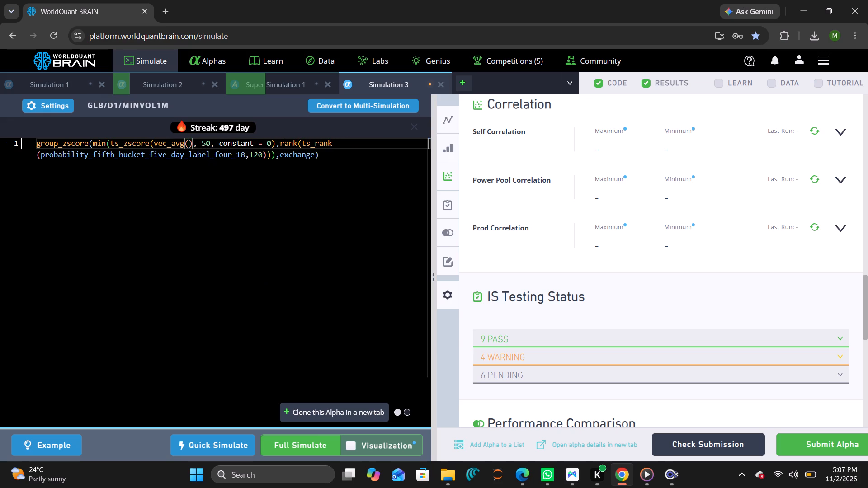
Use the field anl69_analyst_best_analyst_rating inside Simulation 3's vec_avg and run a full simulation.
type("anl69")
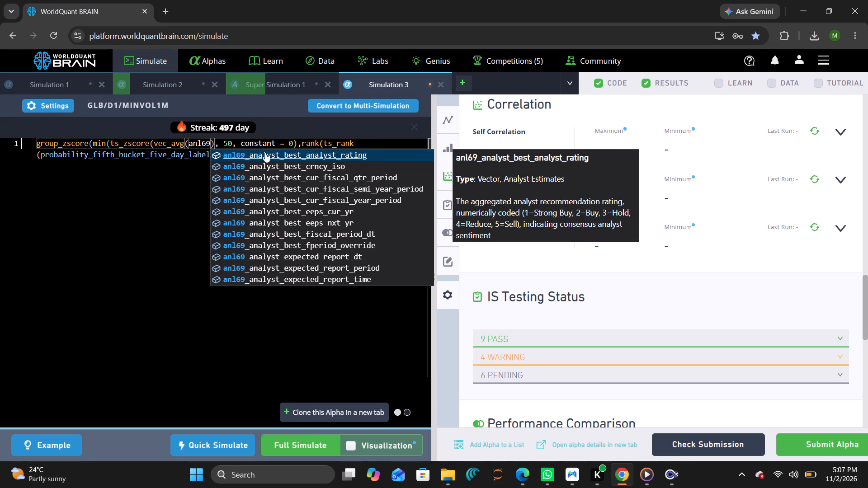
left_click(276, 151)
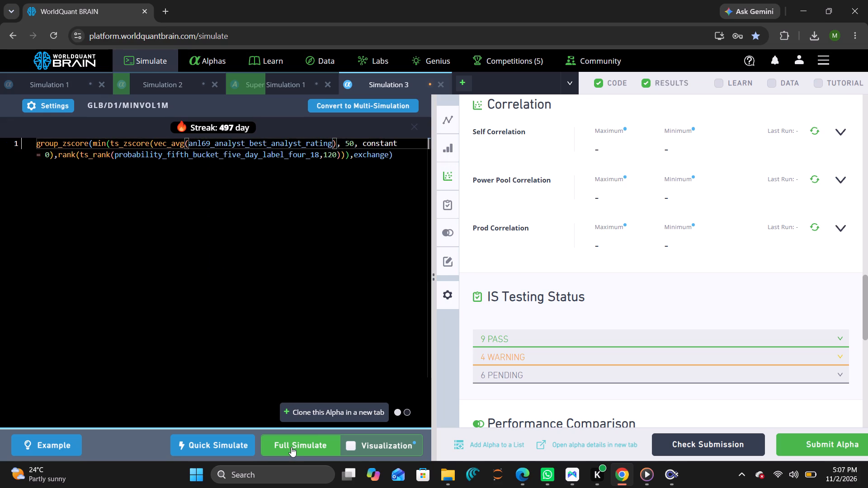
left_click(291, 447)
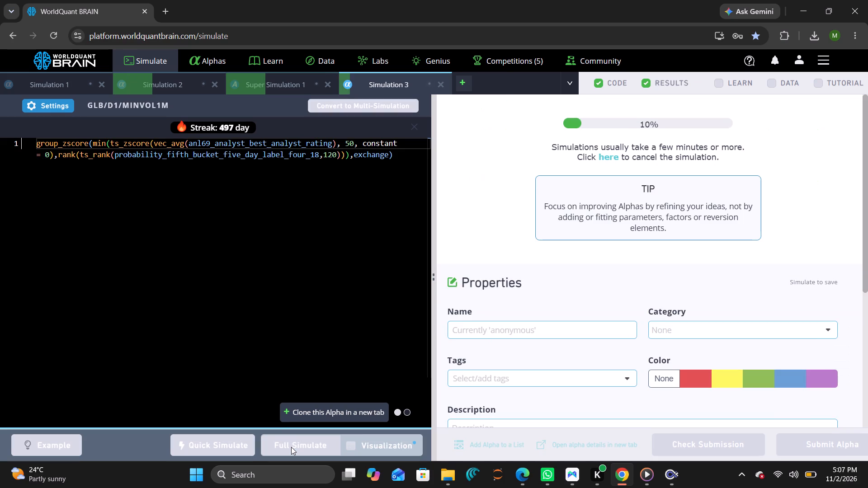
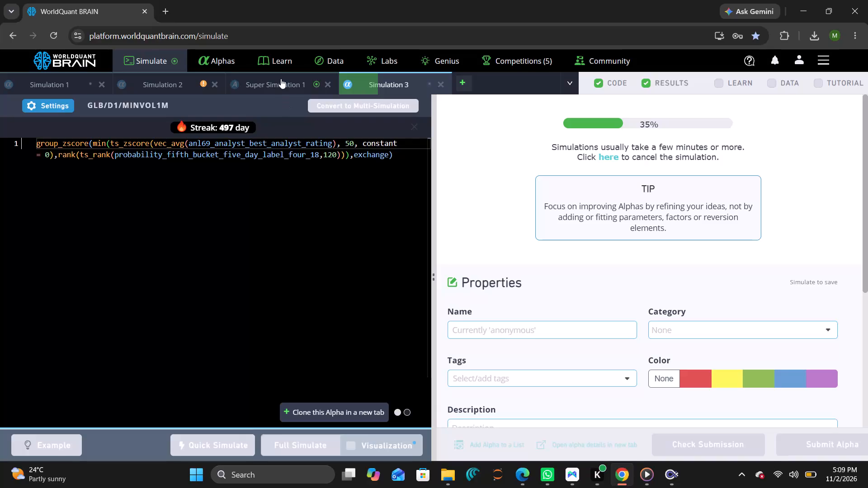
Review Super Simulation 1's chart, IS summary and IS testing status, and run its Prod Correlation check.
left_click(281, 79)
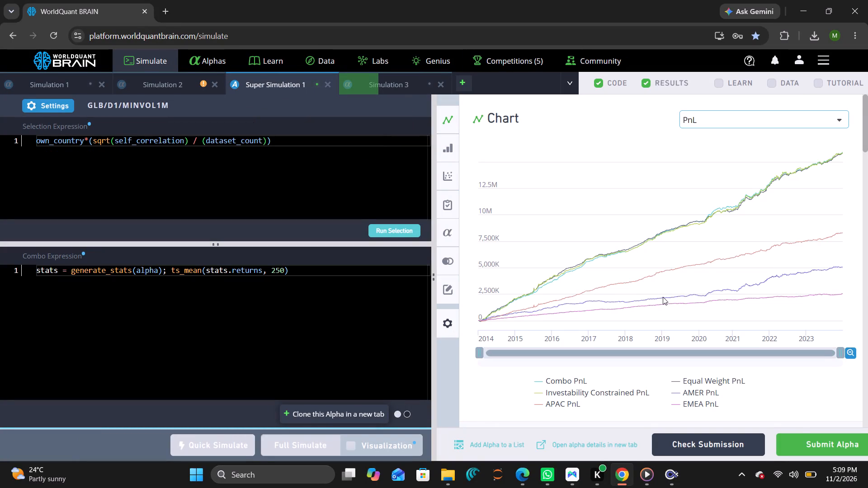
scroll(663, 297, "down", 7)
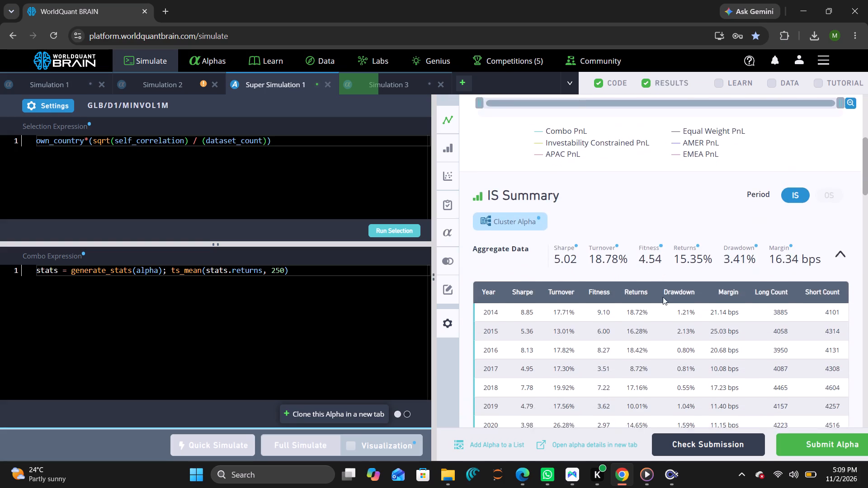
scroll(663, 297, "down", 6)
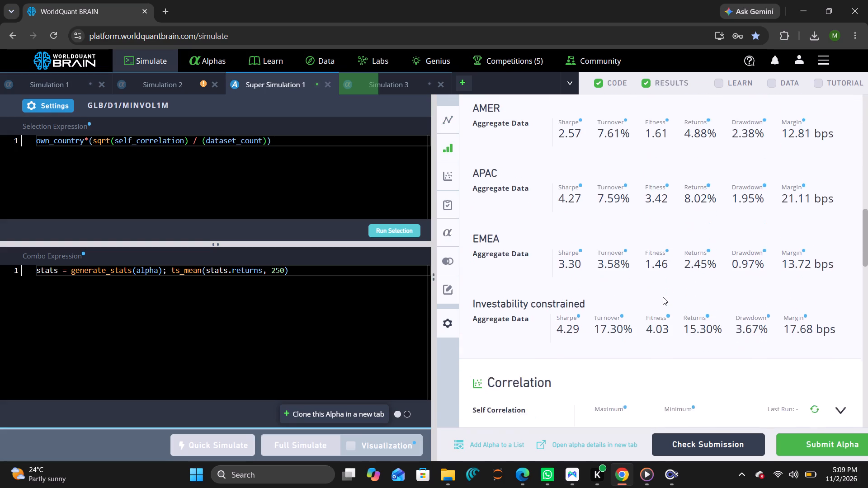
scroll(663, 297, "down", 2)
scroll(663, 297, "up", 2)
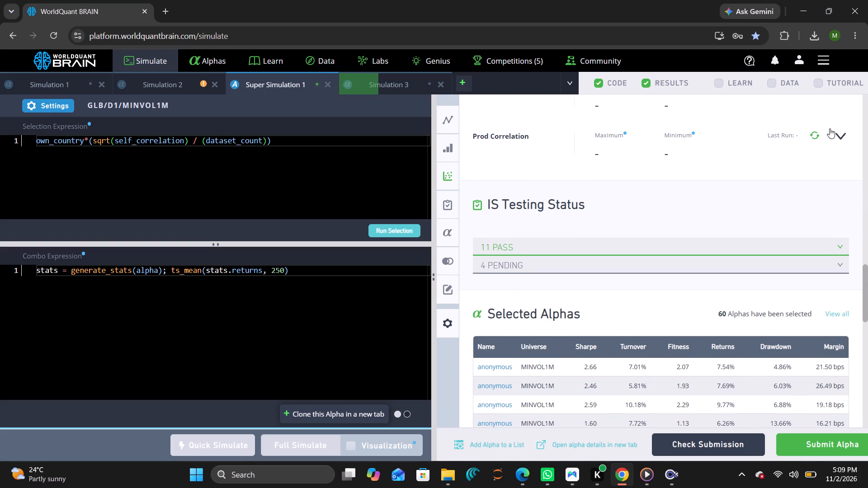
left_click(816, 137)
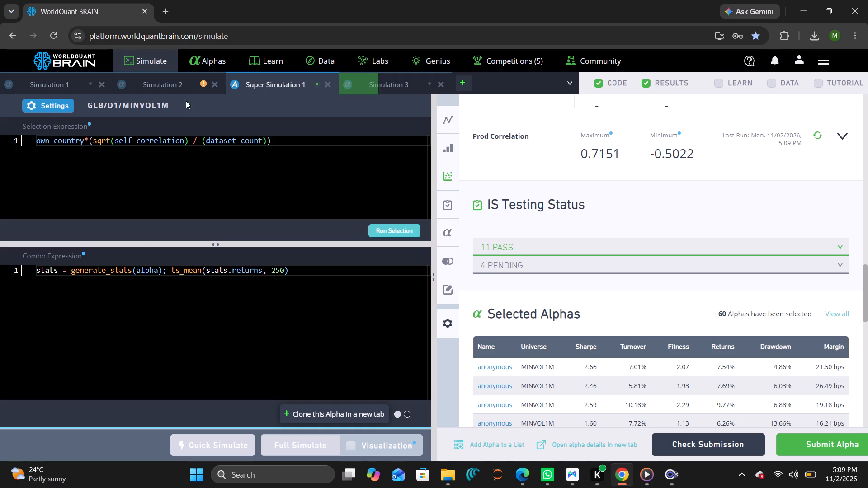
Set Super Simulation 1's selection limit to 30, apply the settings and run a full simulation.
left_click(46, 112)
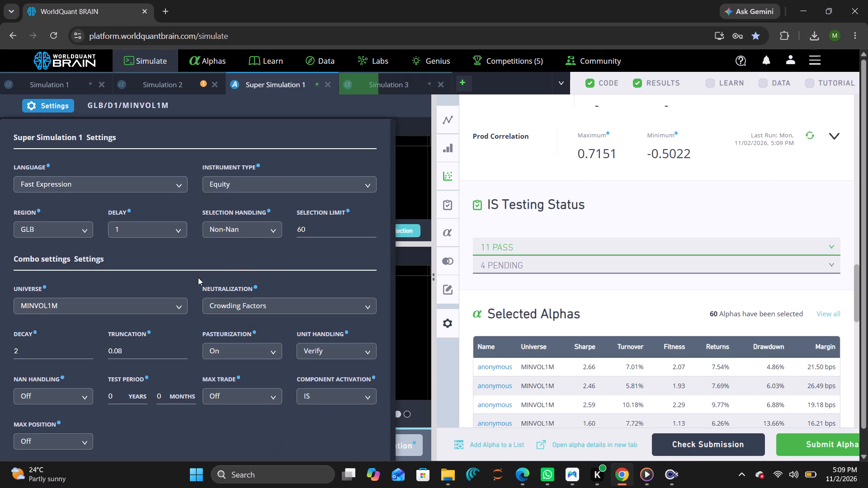
left_click(302, 231)
key("BackSpace")
key("3")
scroll(291, 425, "down", 4)
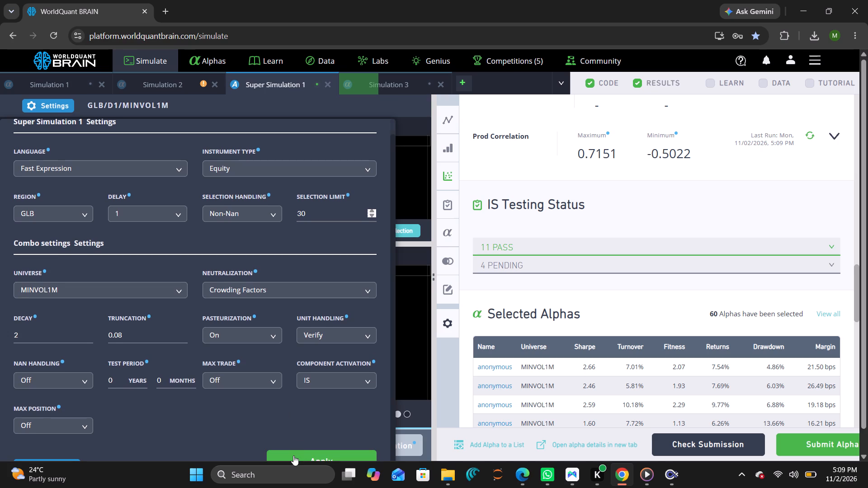
left_click(293, 455)
left_click(297, 450)
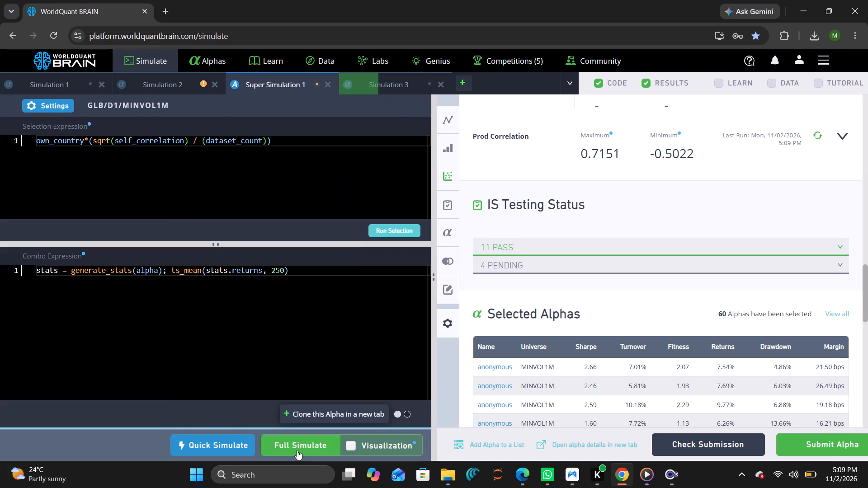
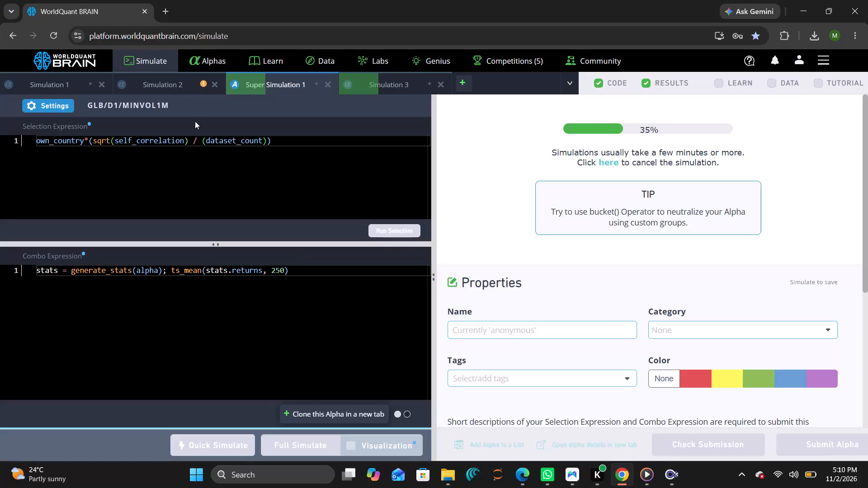
In Simulation 2, replace the data1 field mdl264_2l_cktscs with implied_announcement_effect and run a full simulation.
left_click(178, 92)
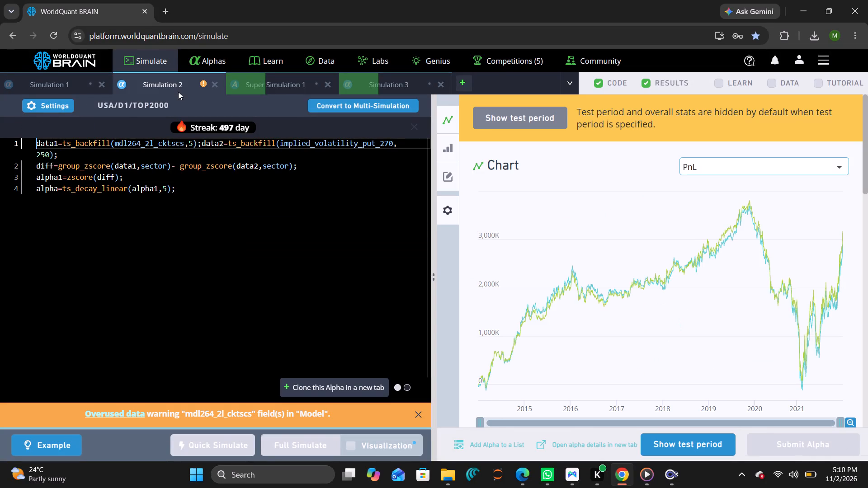
double_click(146, 151)
double_click(146, 144)
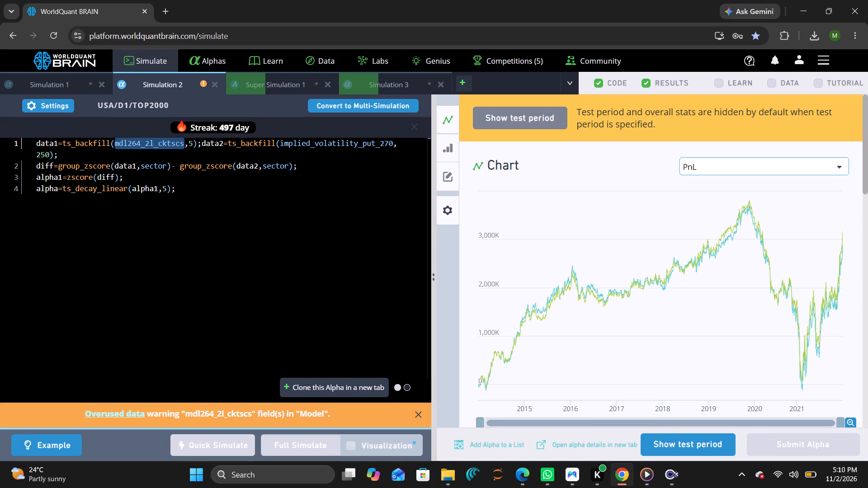
type("implied")
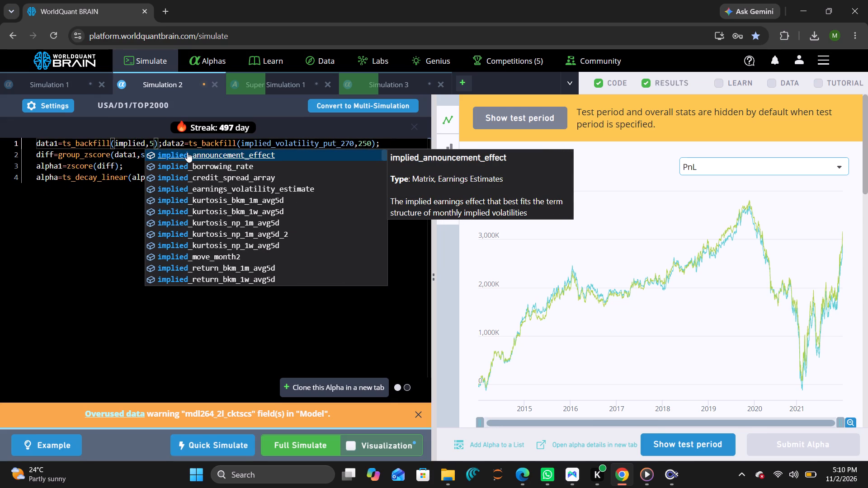
left_click(187, 152)
left_click(287, 439)
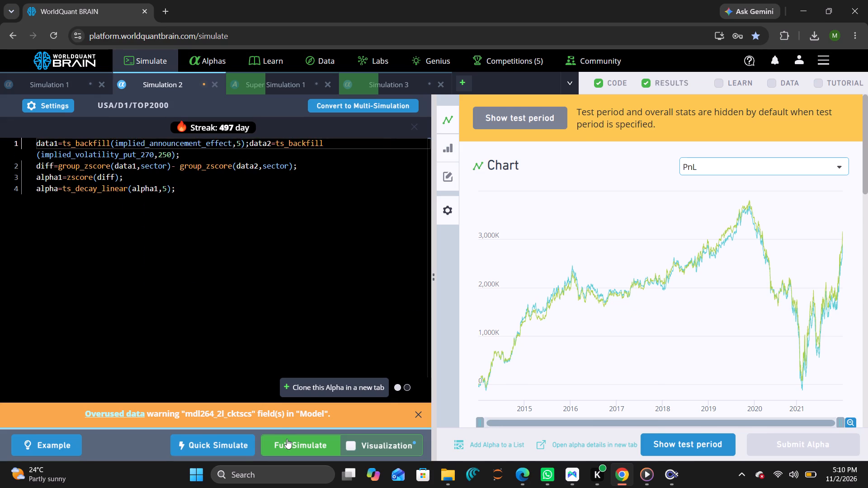
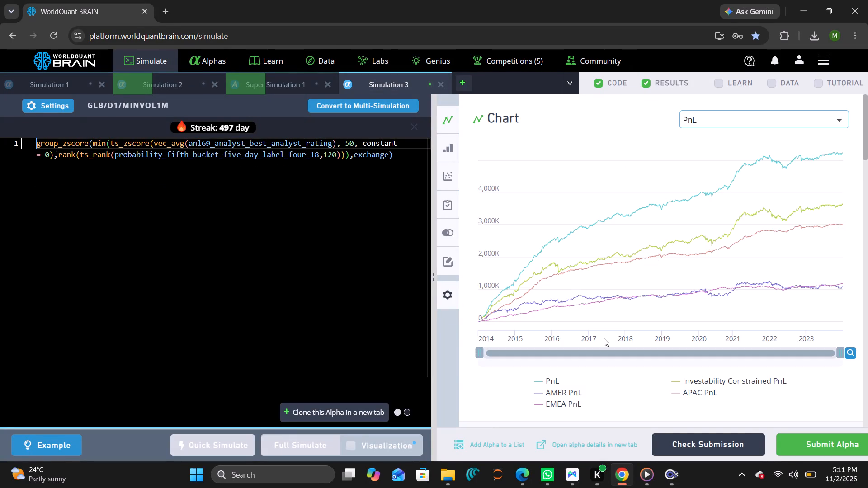
Review Simulation 3's IS summary and expand the warnings under its IS Testing Status.
scroll(604, 338, "down", 3)
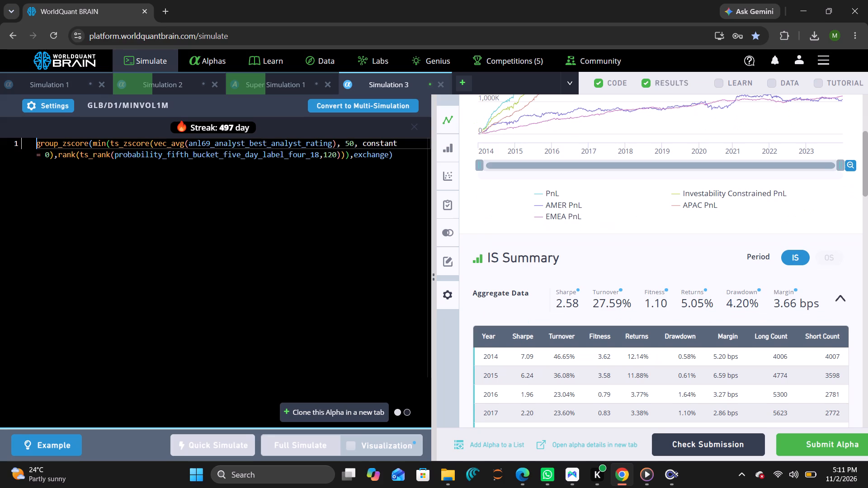
scroll(604, 338, "down", 10)
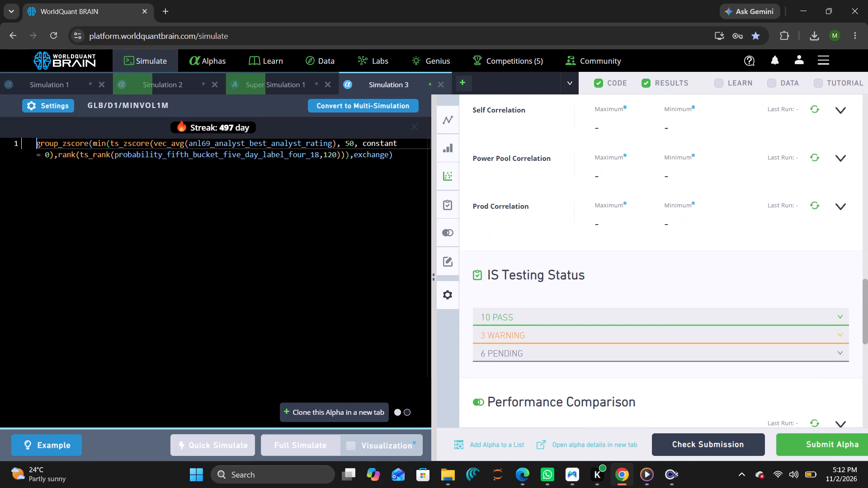
left_click(578, 330)
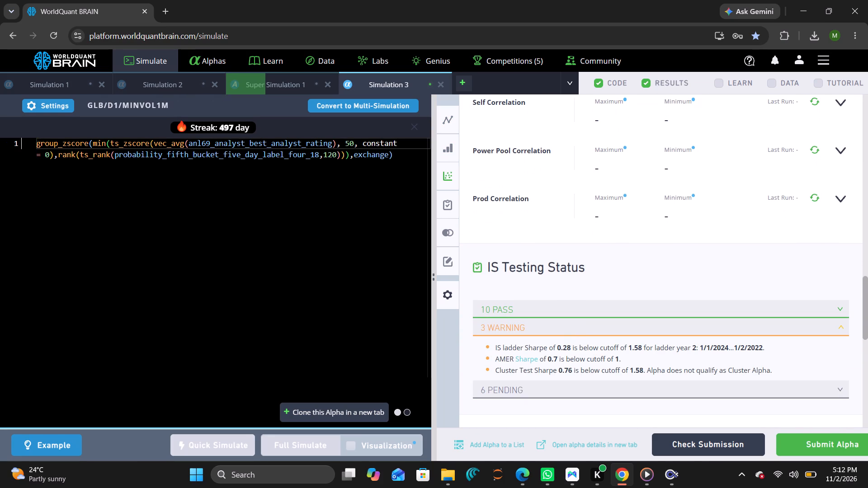
In Simulation 3's expression, replace the min operator inside group_zscore with max and run a full simulation.
left_click(106, 142)
key("BackSpace")
key("BackSpace")
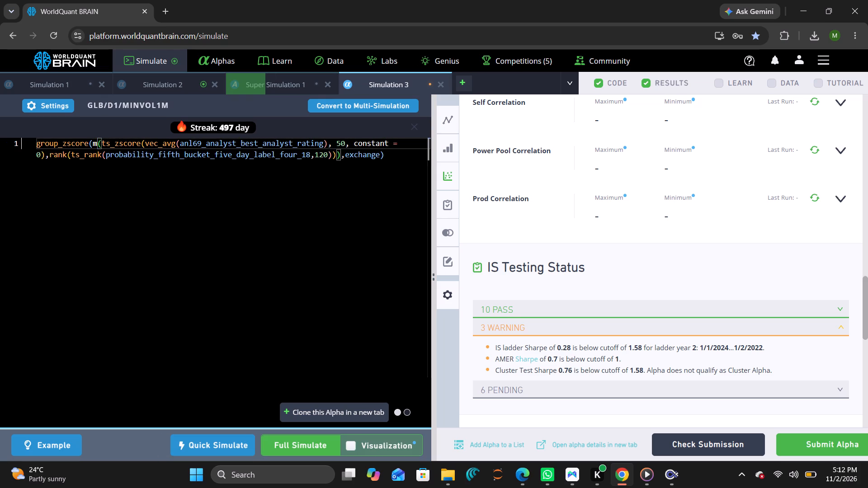
type("ax")
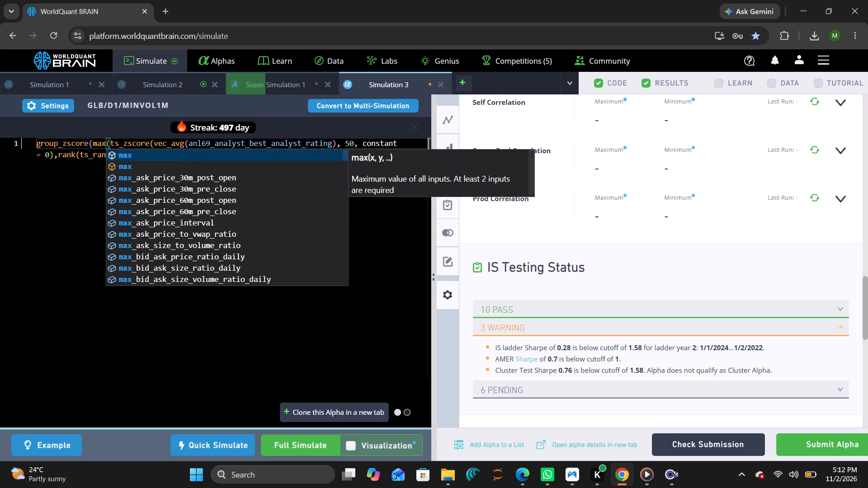
left_click(169, 355)
left_click(296, 433)
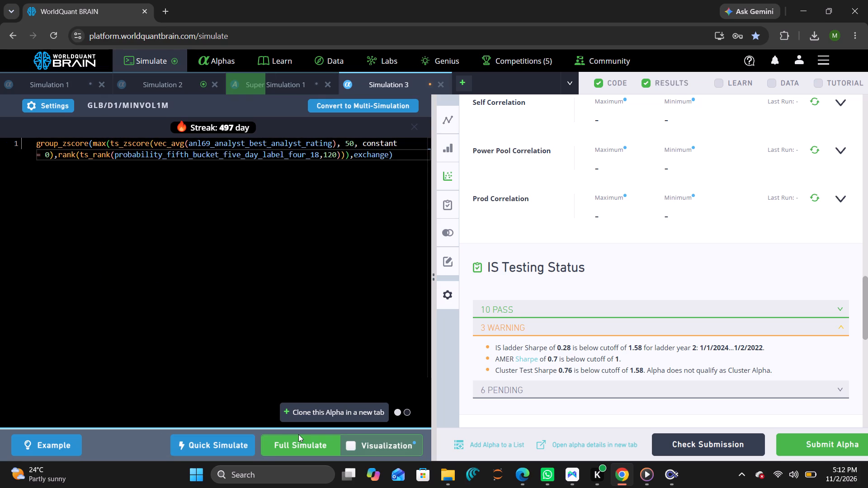
left_click(298, 434)
left_click(301, 439)
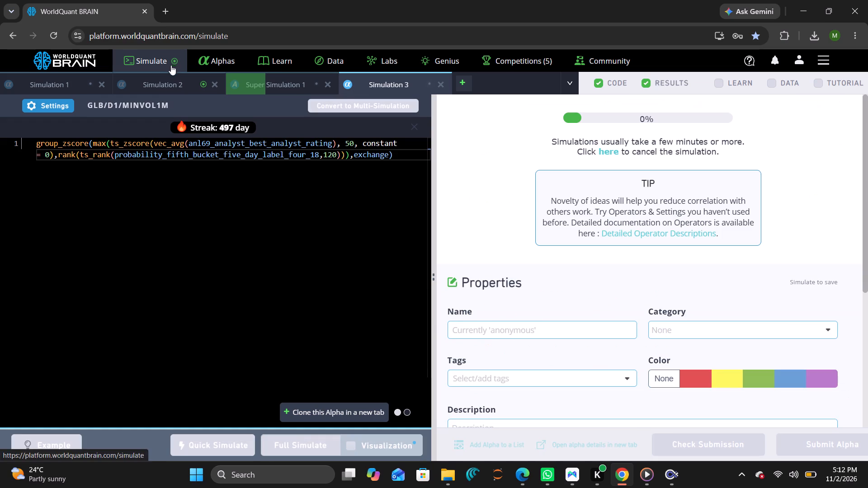
Switch to Simulation 2 to check its simulation.
left_click(171, 87)
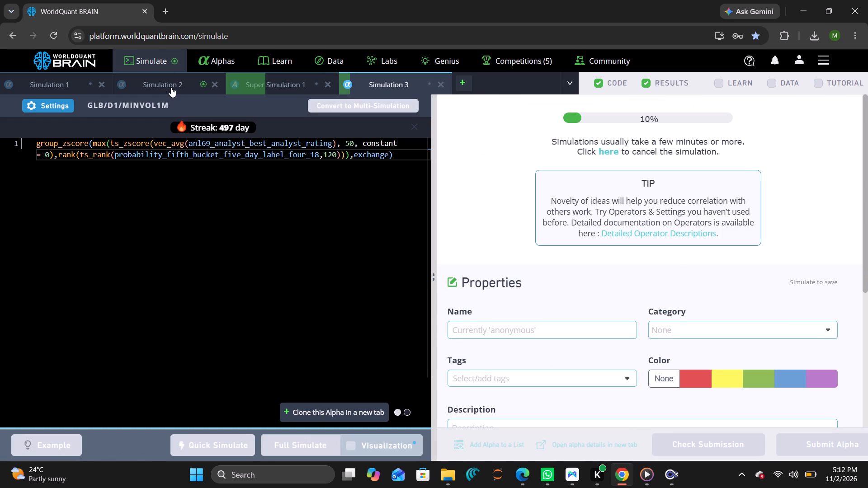
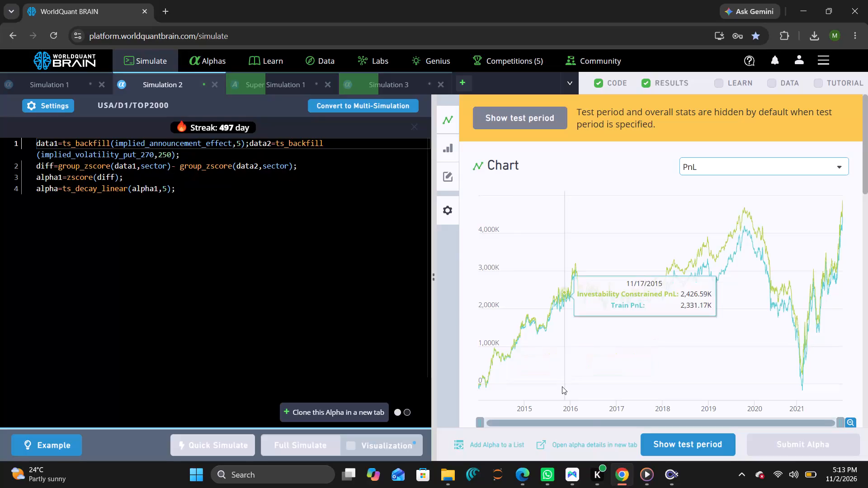
Switch to File Explorer and play the MP4 video NENO LITASIMAMA __ MSANII MUSIC GROUP from the inetpub folder in Media Player.
left_click(658, 476)
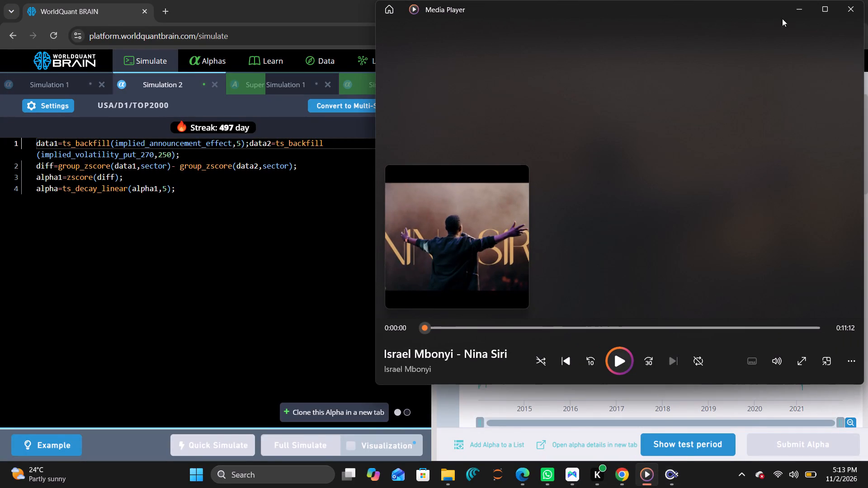
left_click(792, 8)
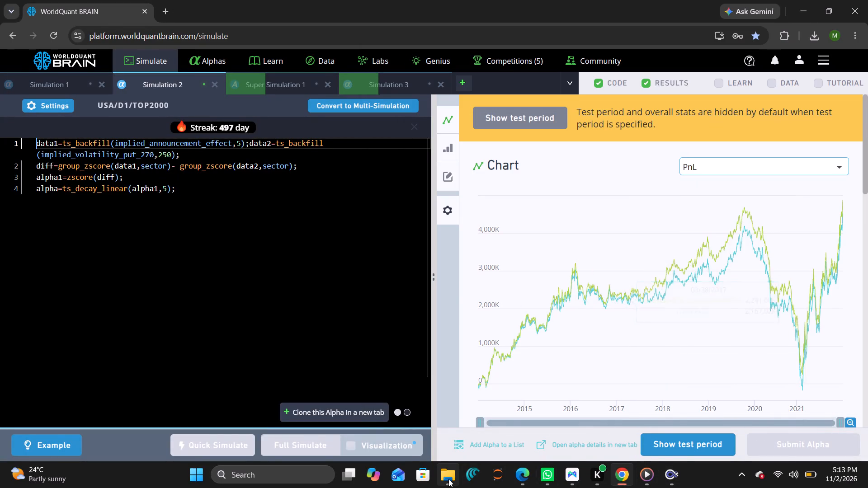
left_click(448, 479)
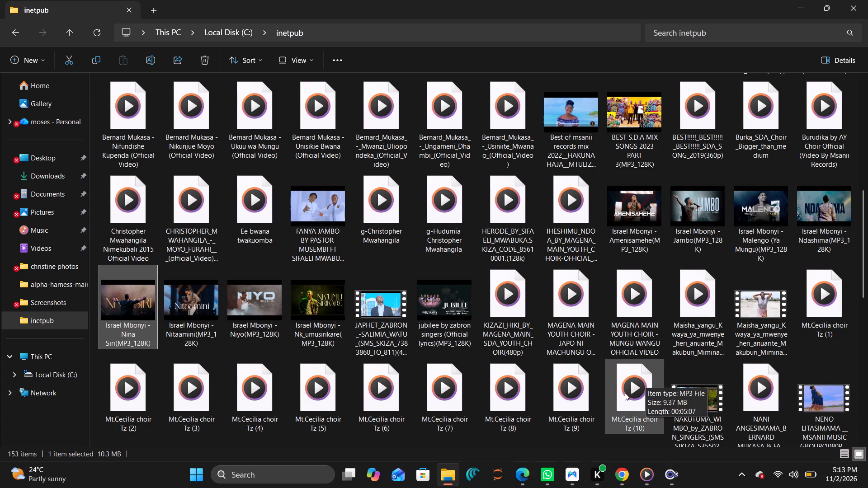
double_click(831, 407)
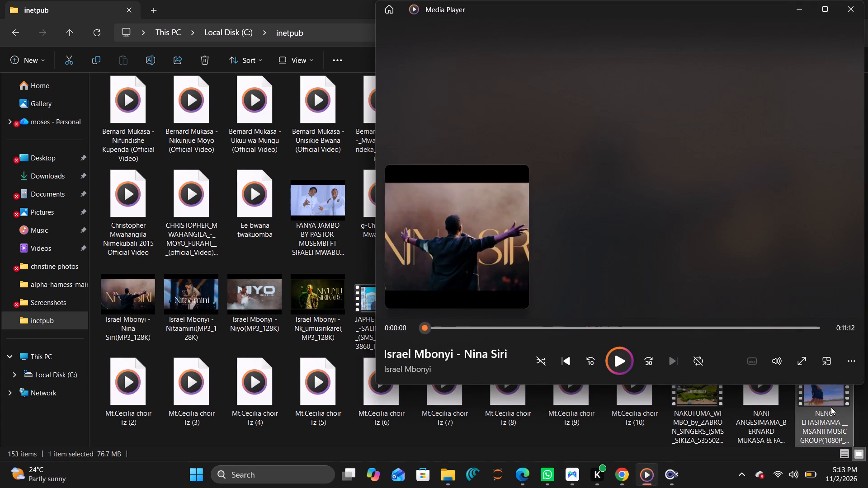
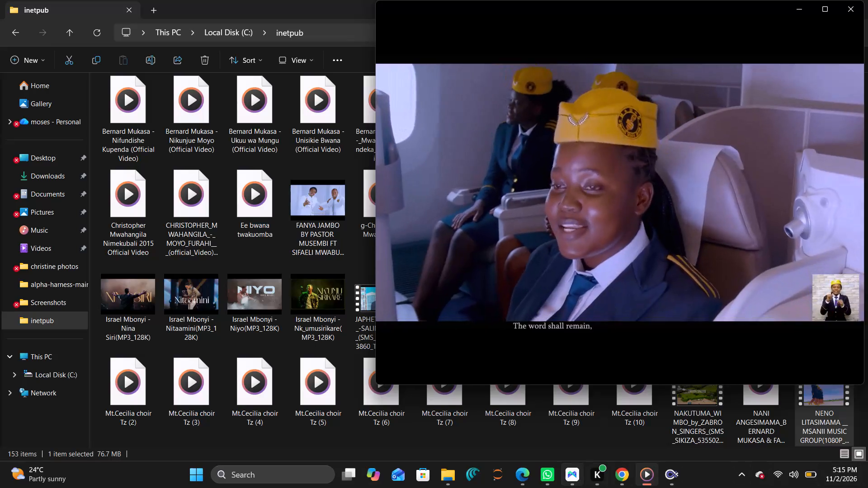
Switch to WorldQuant BRAIN in Chrome and examine the IS Summary of Super Simulation 1 for the IS period.
left_click(620, 468)
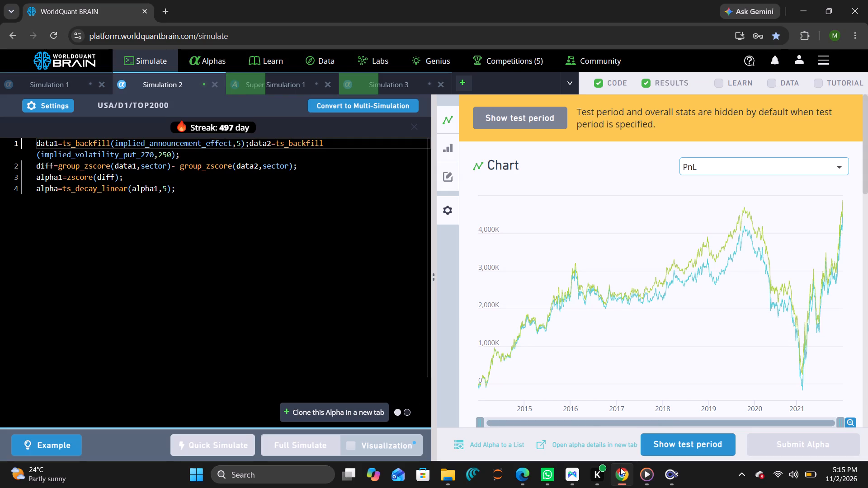
left_click(276, 84)
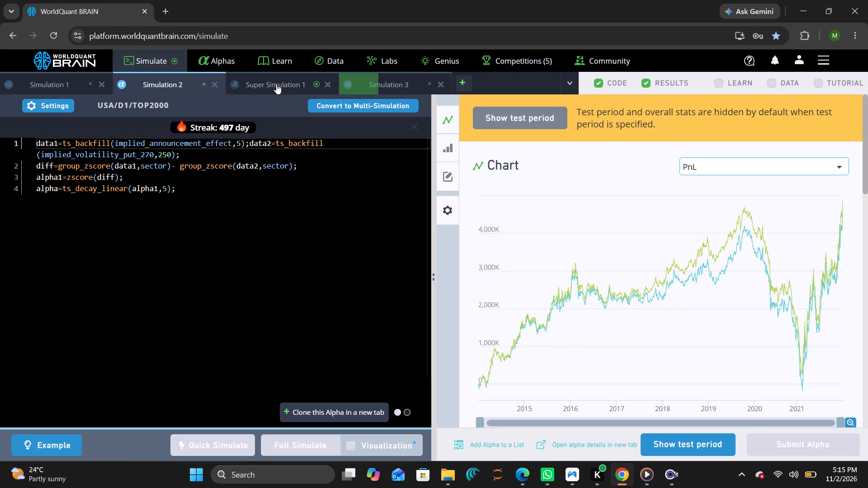
scroll(590, 256, "down", 8)
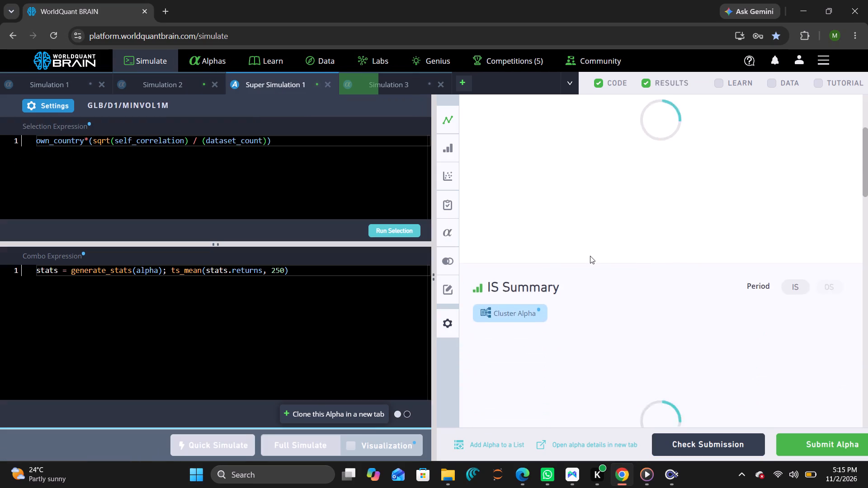
left_click(799, 155)
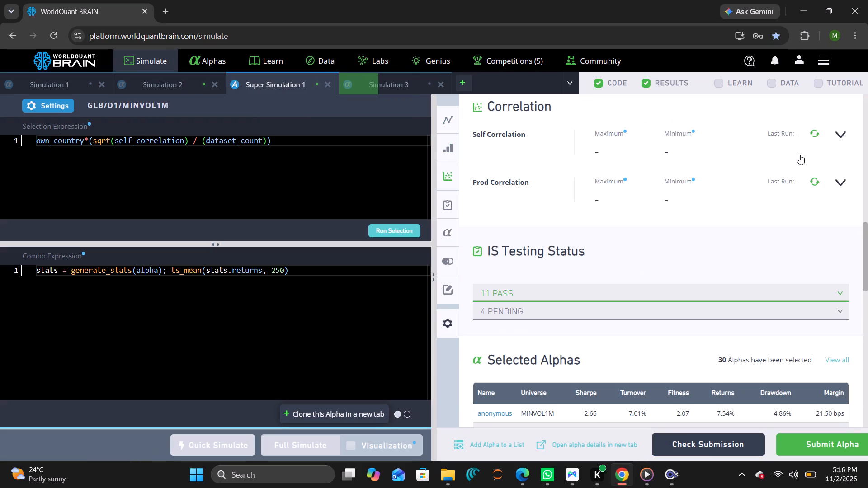
scroll(799, 155, "up", 5)
left_click(803, 138)
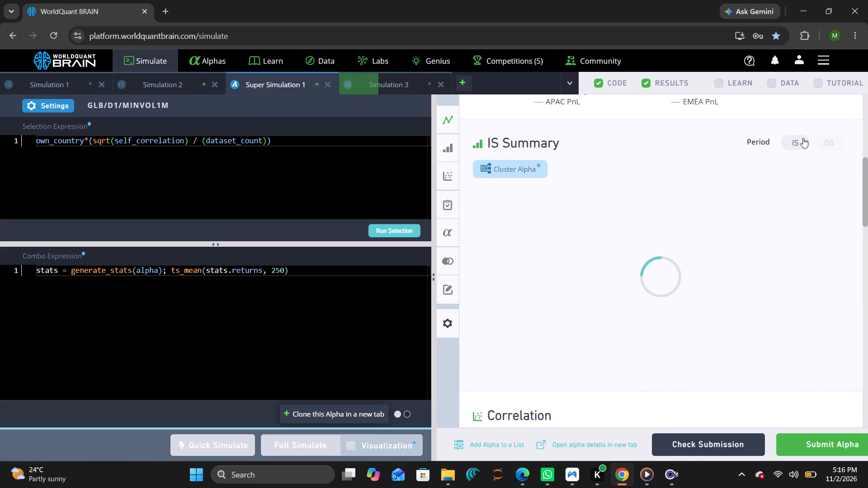
scroll(610, 260, "down", 3)
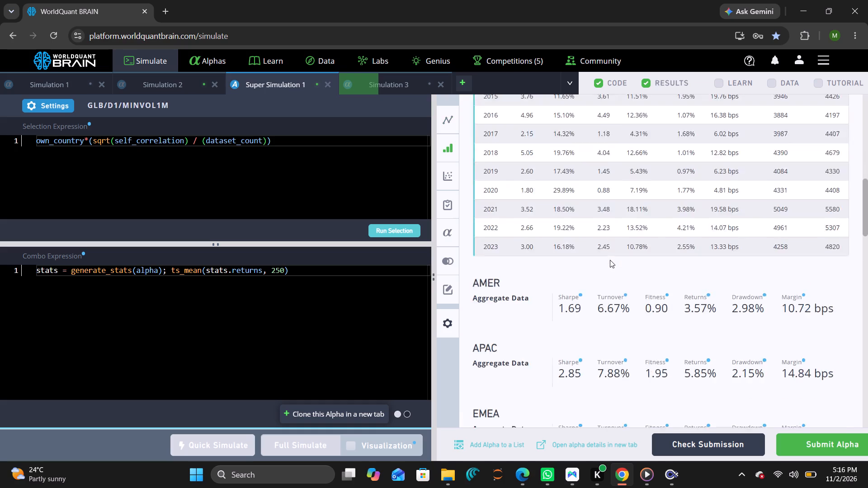
Run the Prod Correlation check for the super alpha in Super Simulation 1.
scroll(610, 260, "down", 7)
scroll(610, 260, "up", 3)
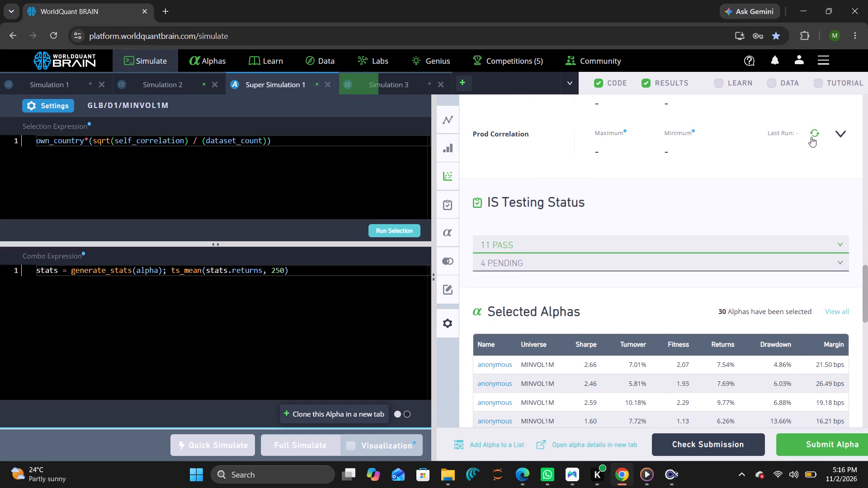
left_click(818, 133)
Set Super Simulation 1's selection limit to 80 and decay to 4, and apply the settings.
left_click(62, 108)
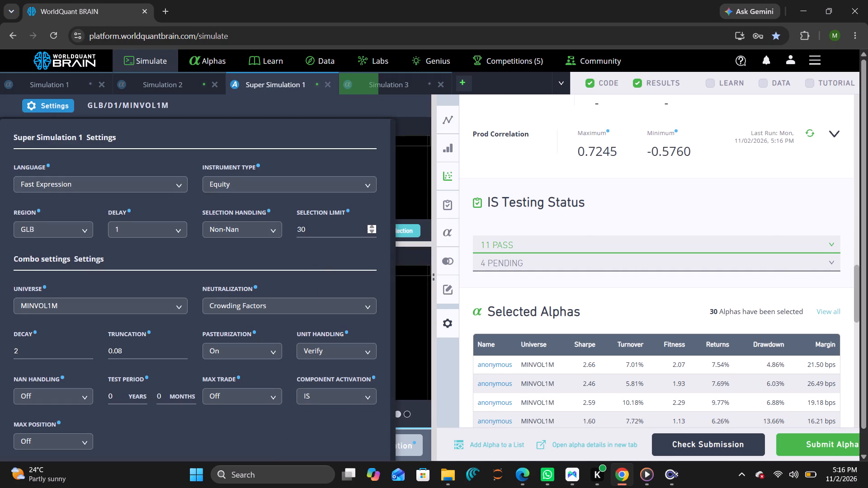
left_click(301, 227)
key("BackSpace")
key("8")
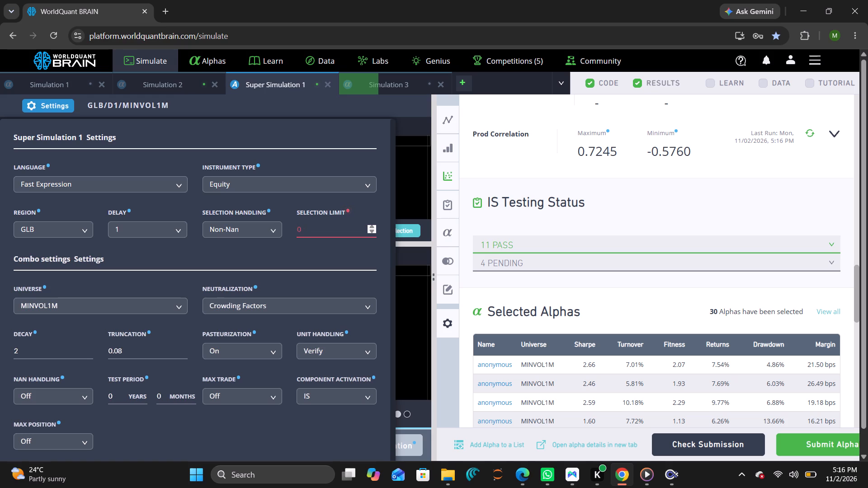
double_click(43, 358)
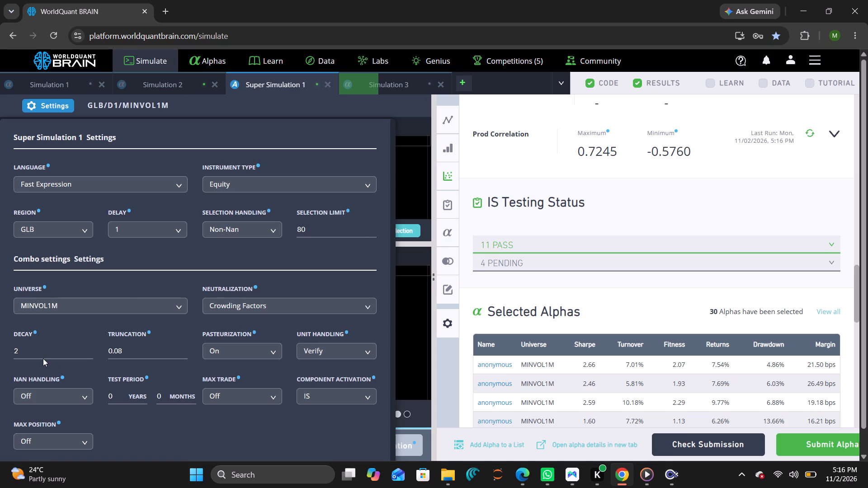
left_click(40, 357)
key("BackSpace")
key("4")
scroll(310, 413, "down", 4)
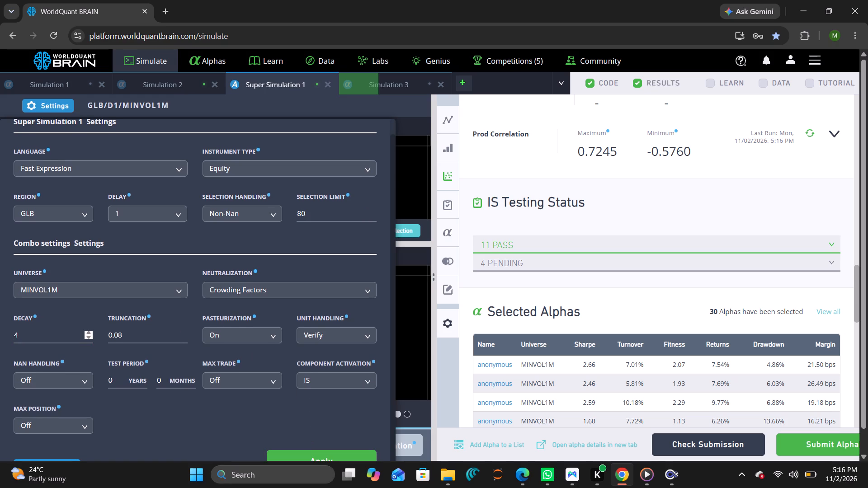
left_click(302, 449)
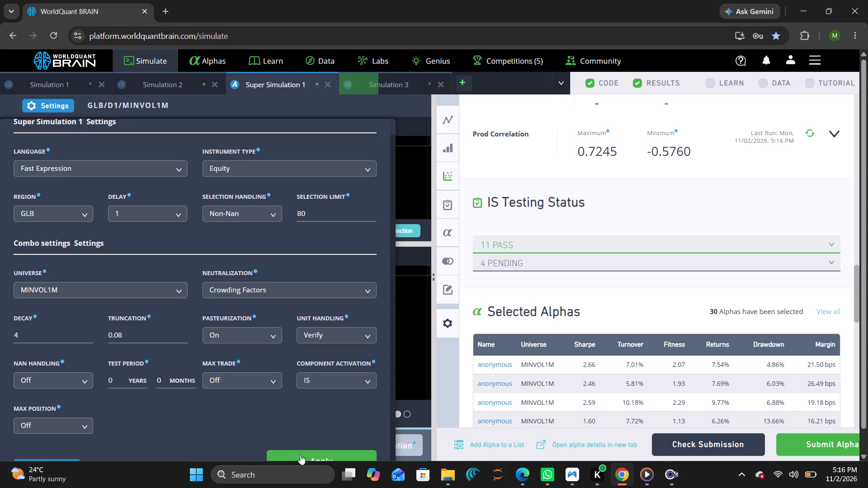
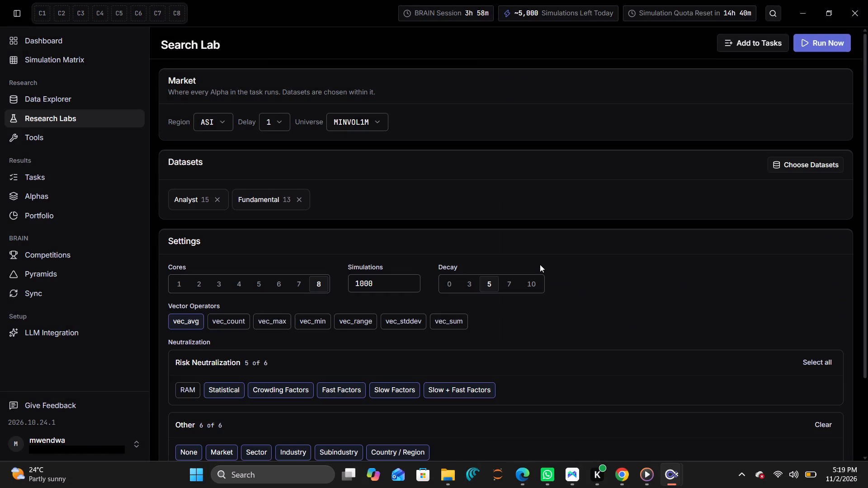
left_click(828, 44)
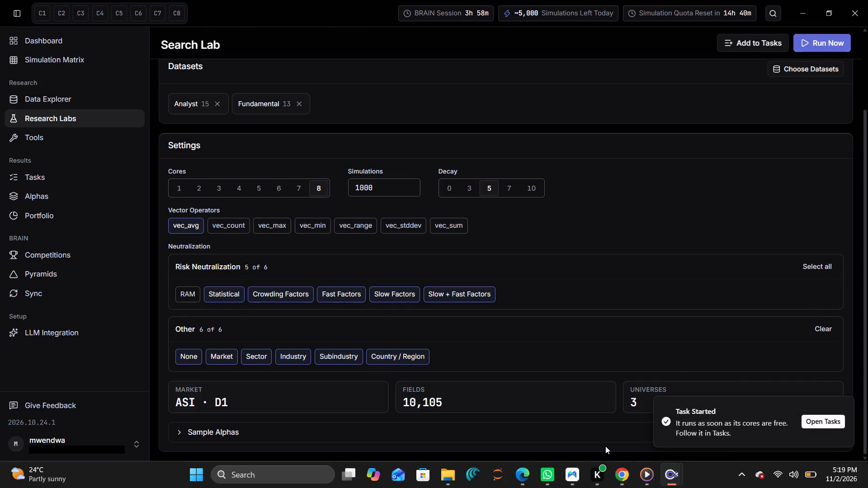
Switch to WorldQuant BRAIN in Chrome, run the Prod Correlation check for Simulation 3 and review its IS Summary.
left_click(618, 476)
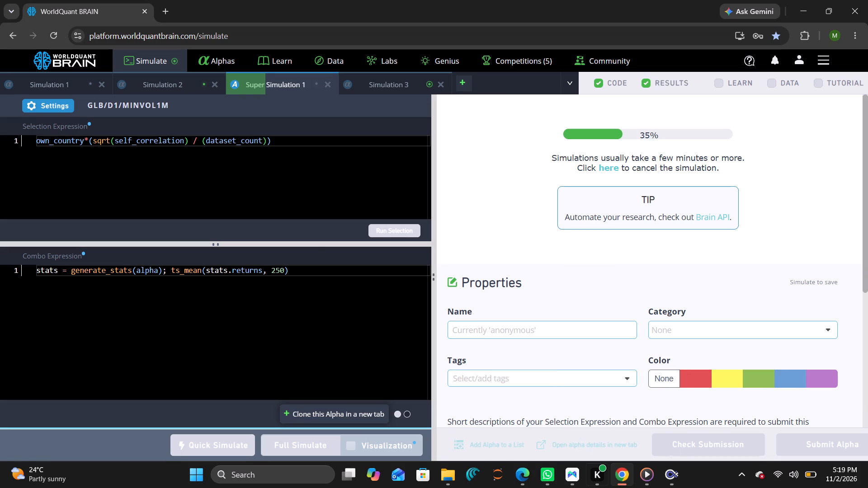
left_click(392, 92)
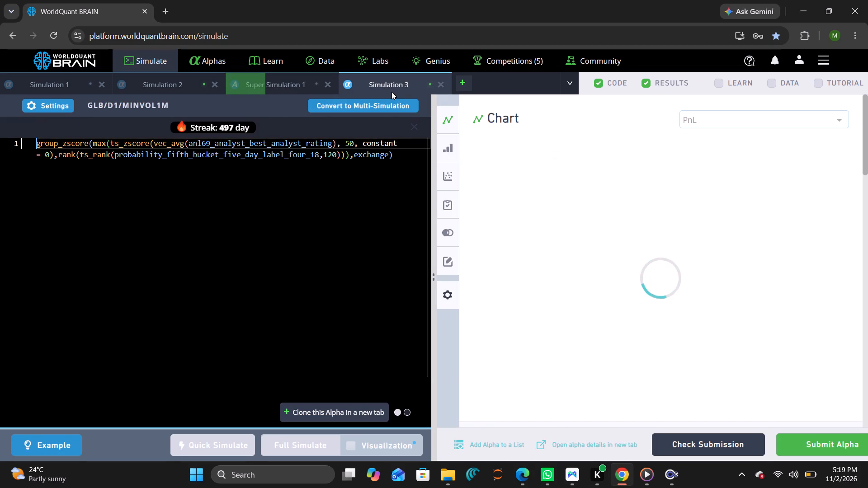
scroll(762, 234, "down", 6)
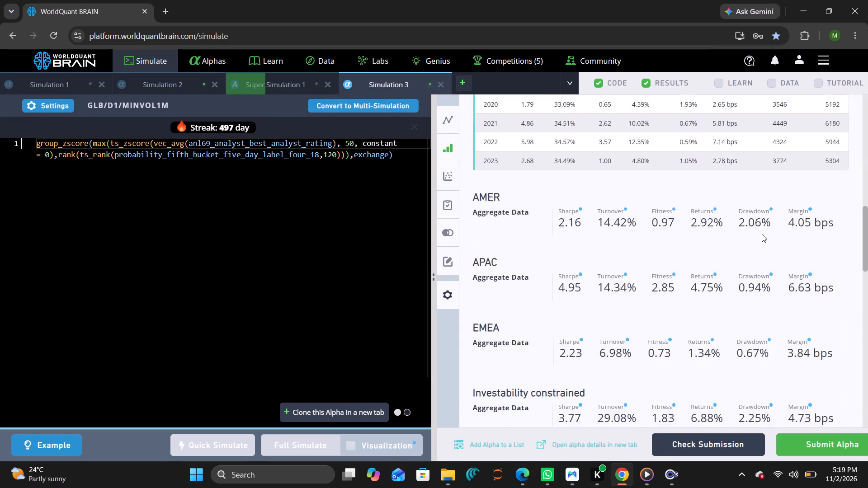
scroll(762, 234, "down", 4)
left_click(813, 239)
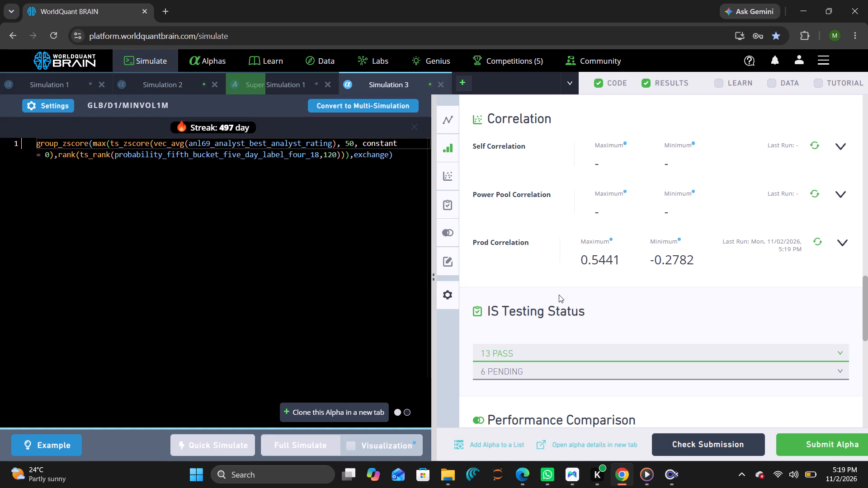
scroll(559, 295, "up", 9)
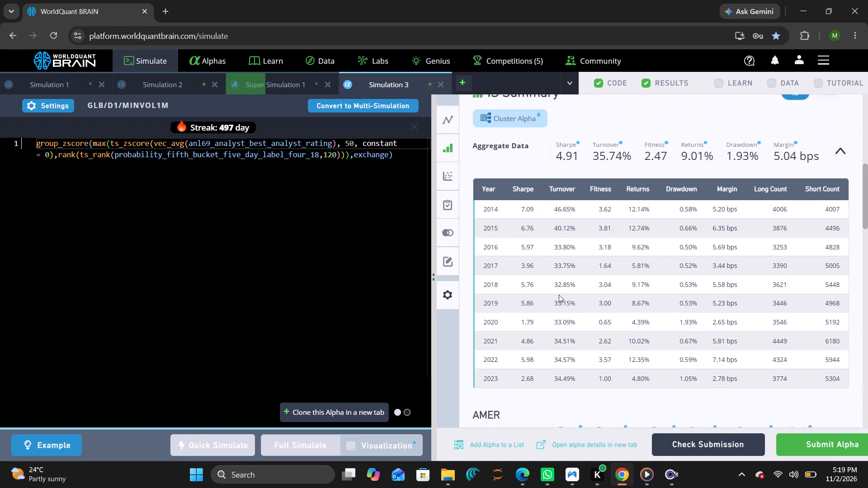
scroll(559, 295, "up", 4)
scroll(559, 295, "down", 2)
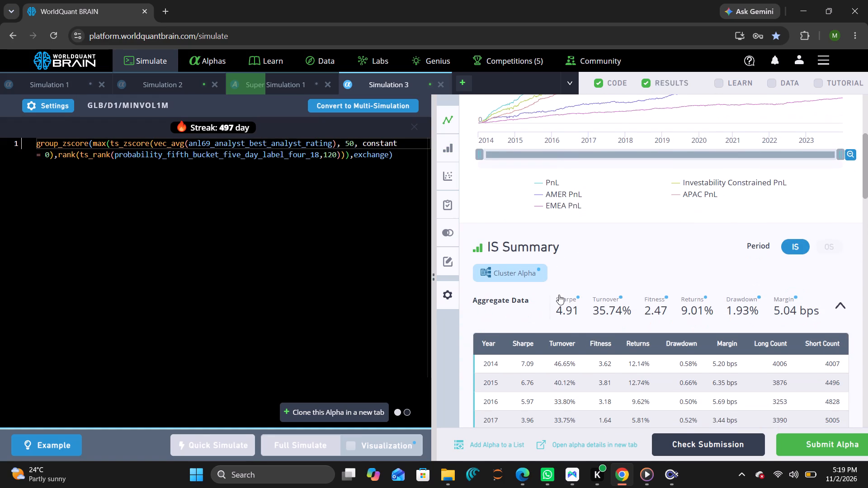
Set Simulation 3's decay to 8 and run a full simulation.
left_click(53, 105)
left_click(216, 275)
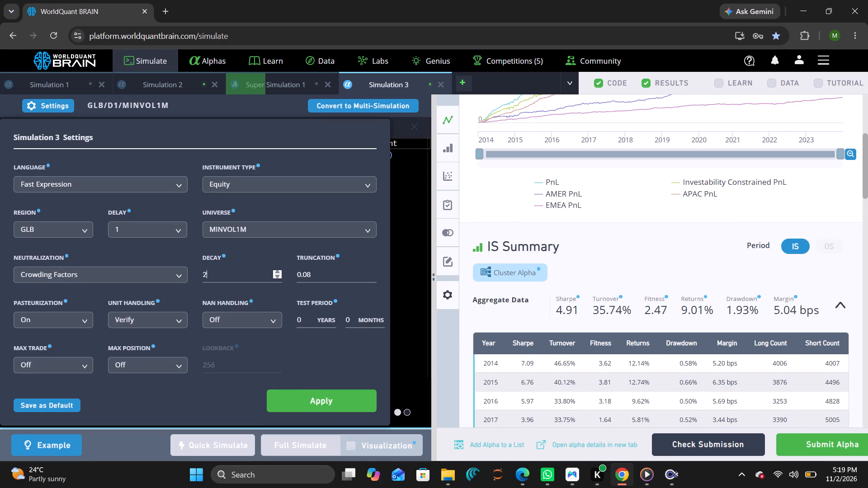
key("BackSpace")
key("8")
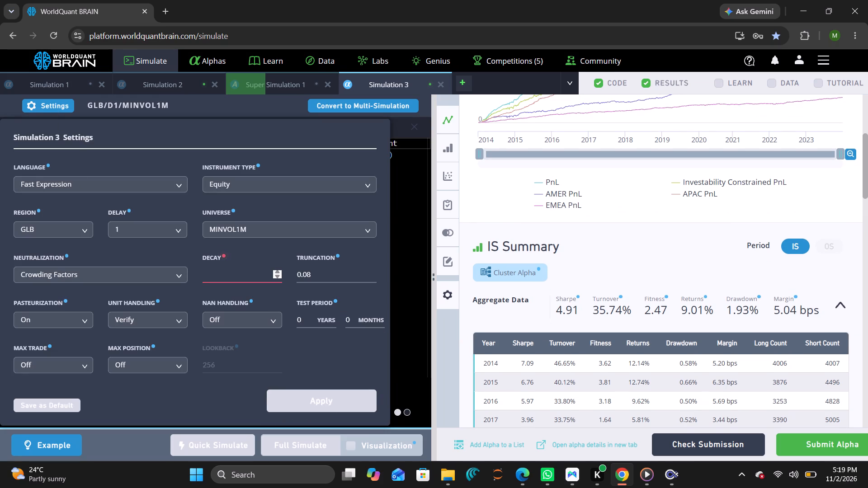
left_click(316, 404)
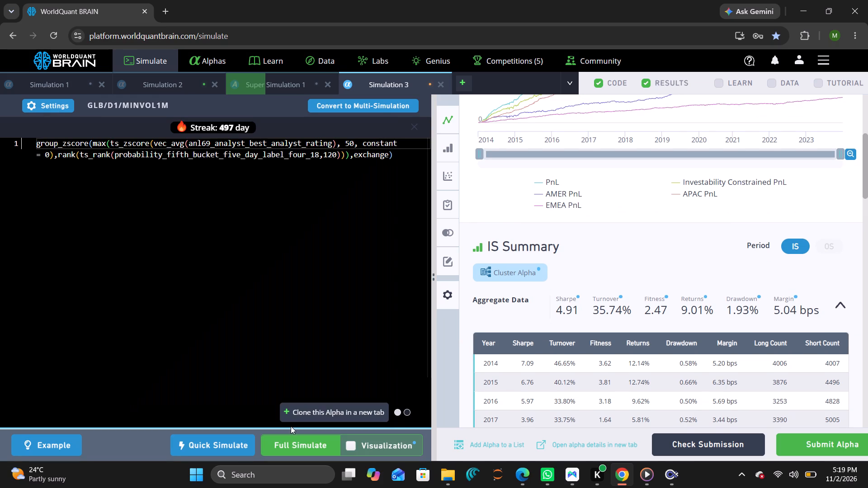
left_click(294, 445)
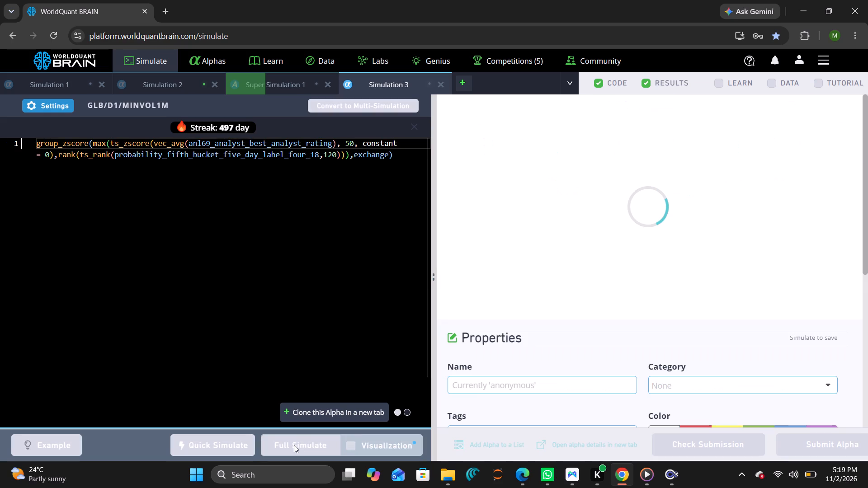
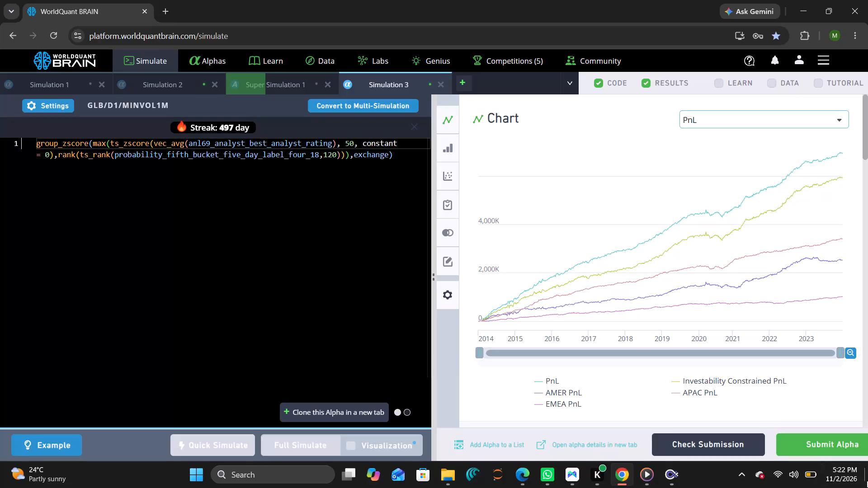
Examine Simulation 3's IS Summary and correlation sections, and expand the warning under IS Testing Status.
scroll(837, 346, "down", 2)
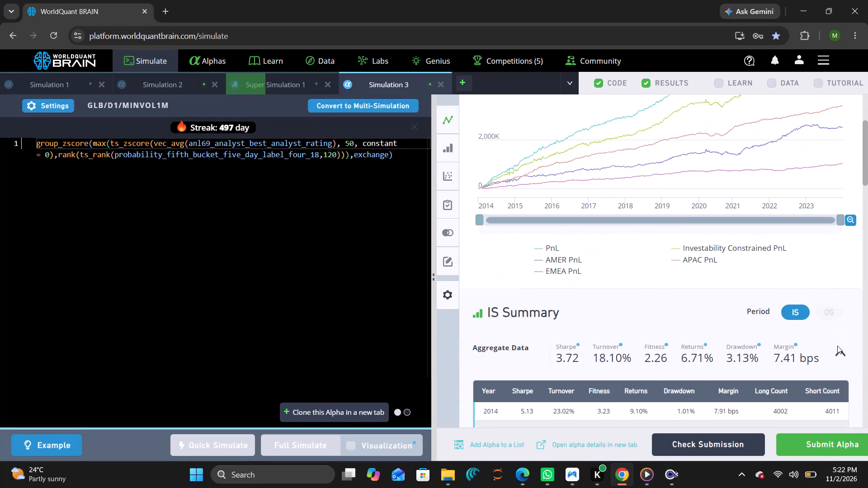
scroll(837, 346, "down", 8)
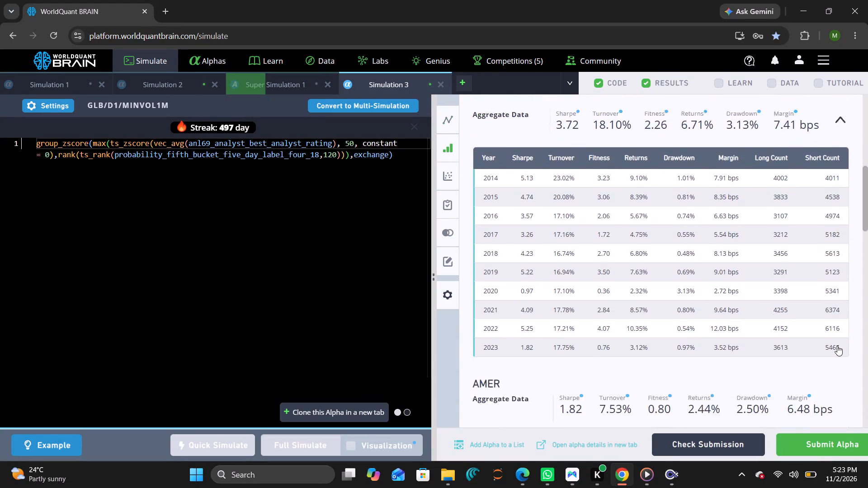
scroll(837, 346, "down", 6)
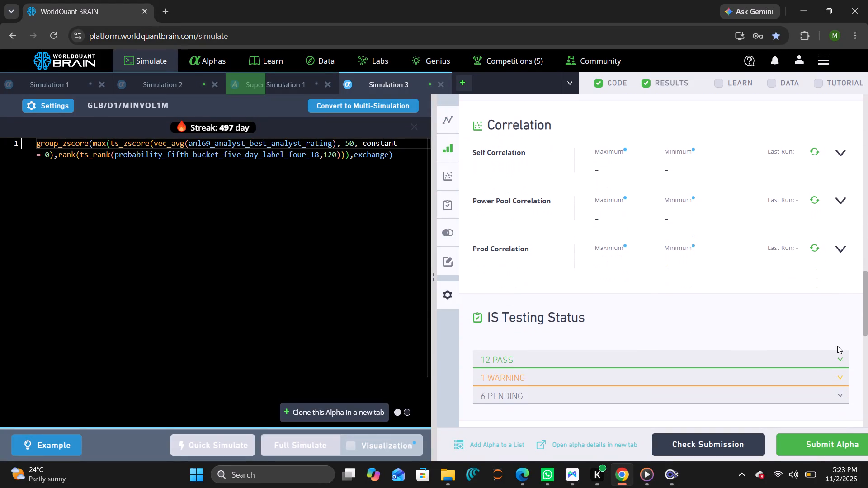
left_click(824, 374)
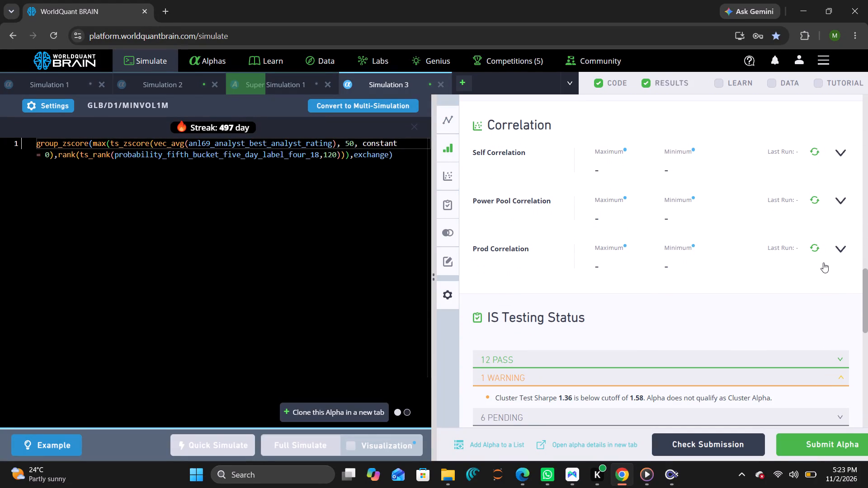
Run the Prod Correlation check for the Simulation 3 alpha and review its IS Summary and correlation result.
left_click(817, 248)
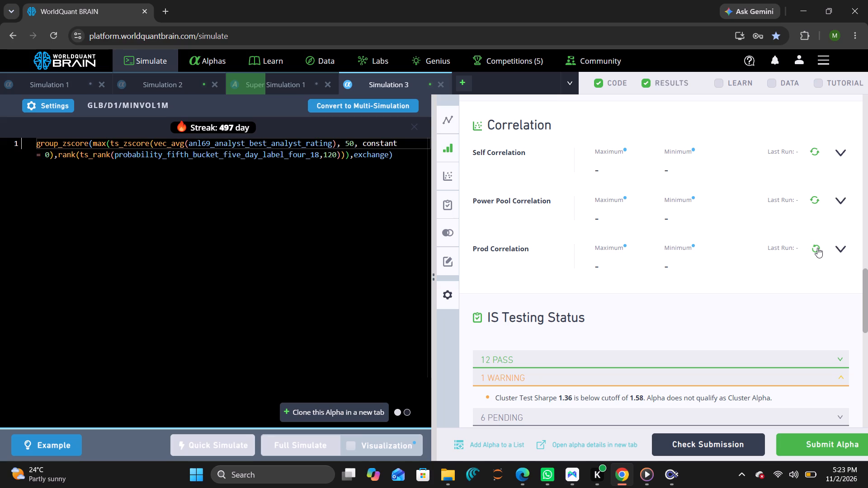
scroll(817, 248, "up", 8)
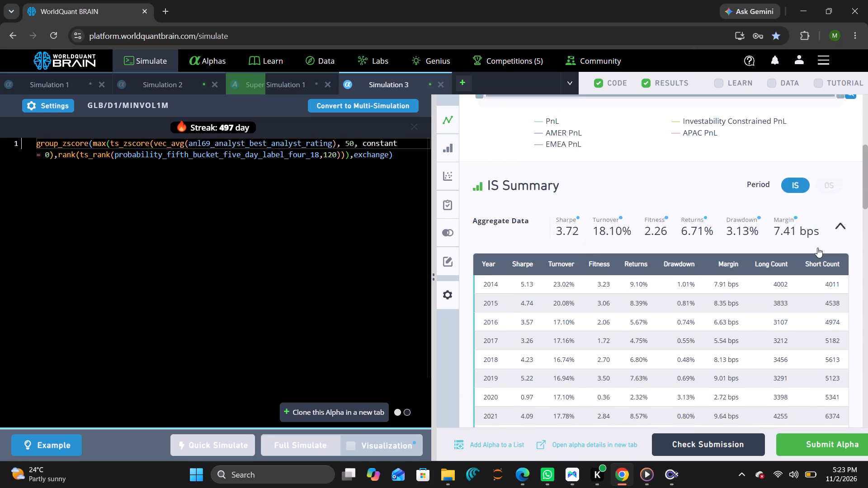
scroll(817, 248, "down", 10)
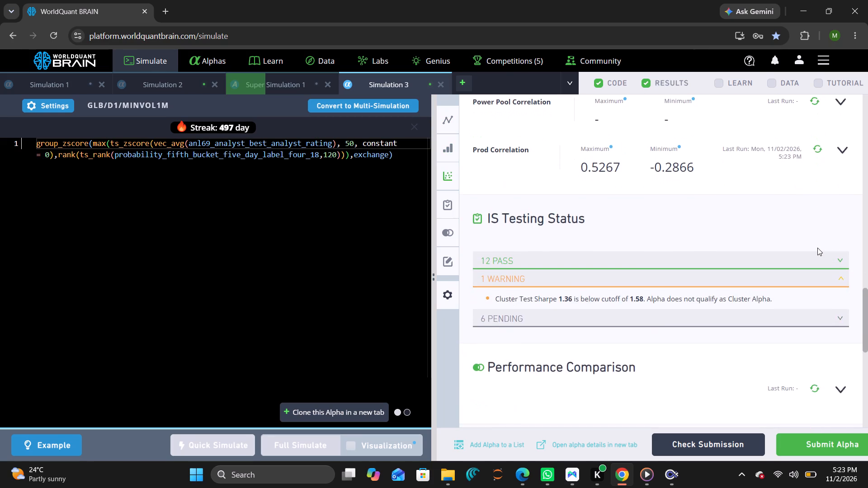
scroll(817, 248, "down", 2)
scroll(831, 169, "up", 2)
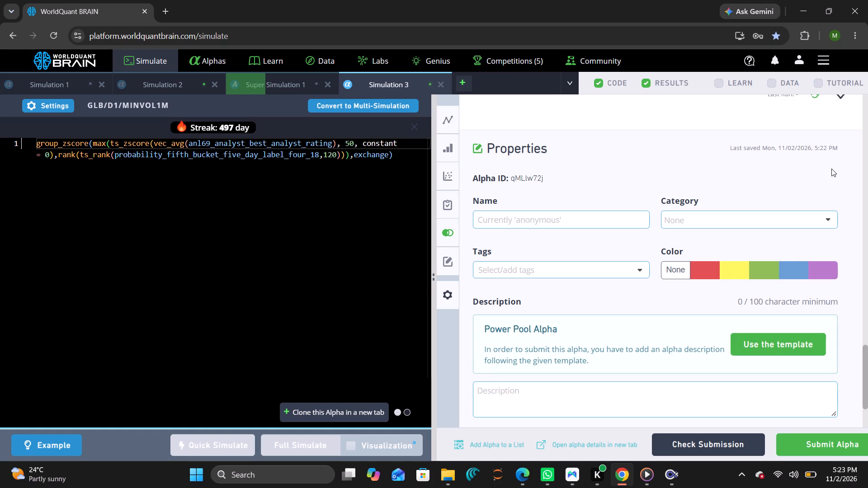
scroll(846, 98, "up", 1)
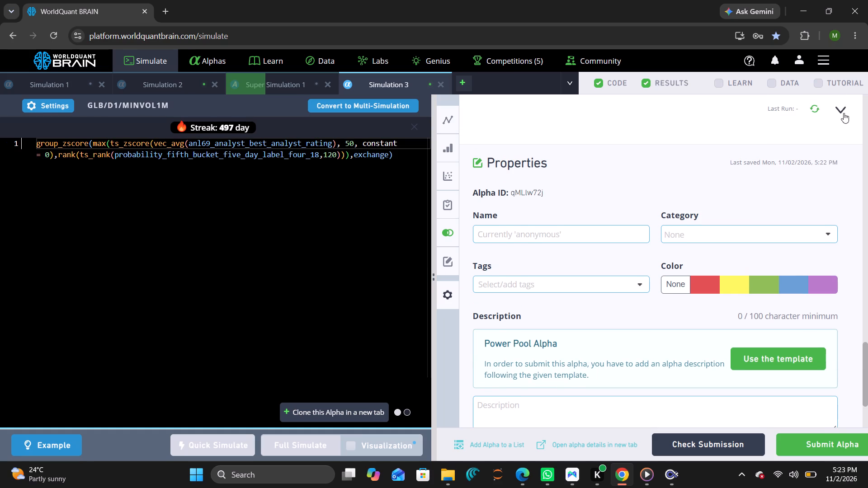
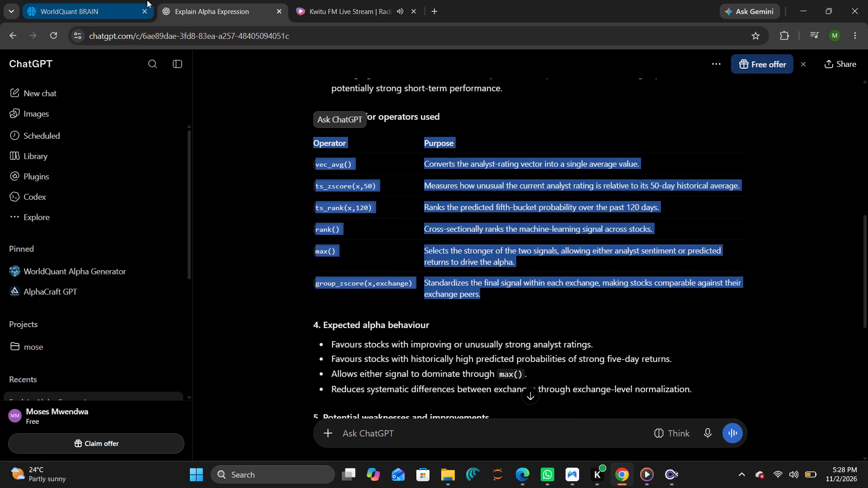
left_click(114, 0)
scroll(562, 347, "down", 1)
key("ctrl+v")
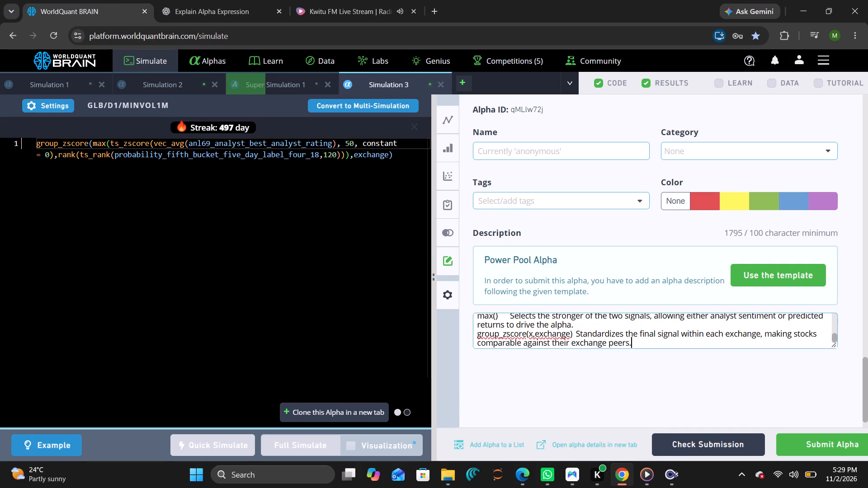
Run the submission check on Simulation 3's alpha and submit the alpha.
left_click(684, 442)
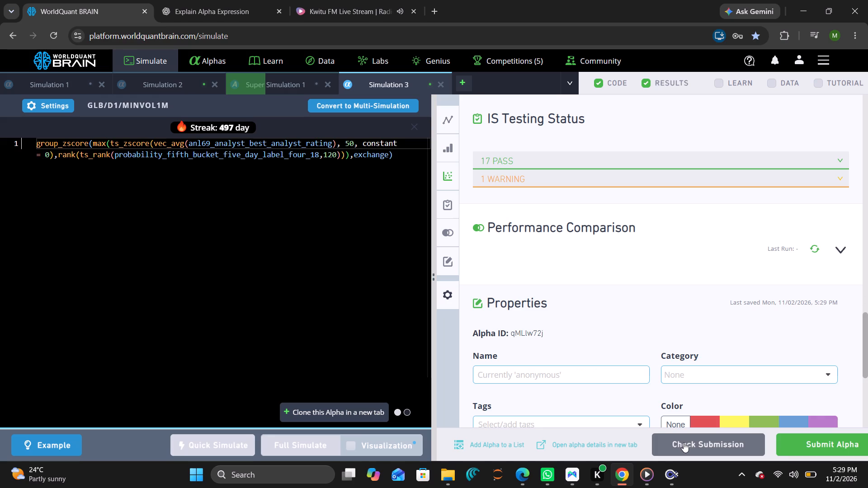
left_click(832, 442)
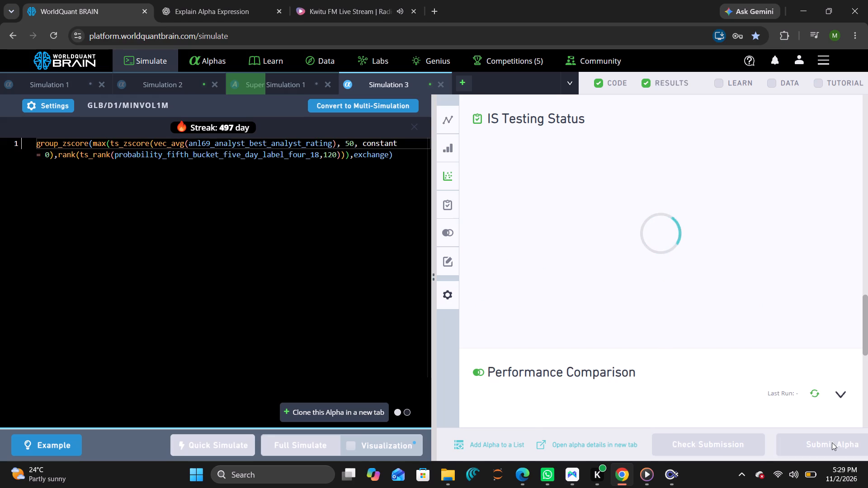
Open Simulation 2's results with the test period shown and examine the IS Summary yearly figures and Correlation section.
left_click(172, 89)
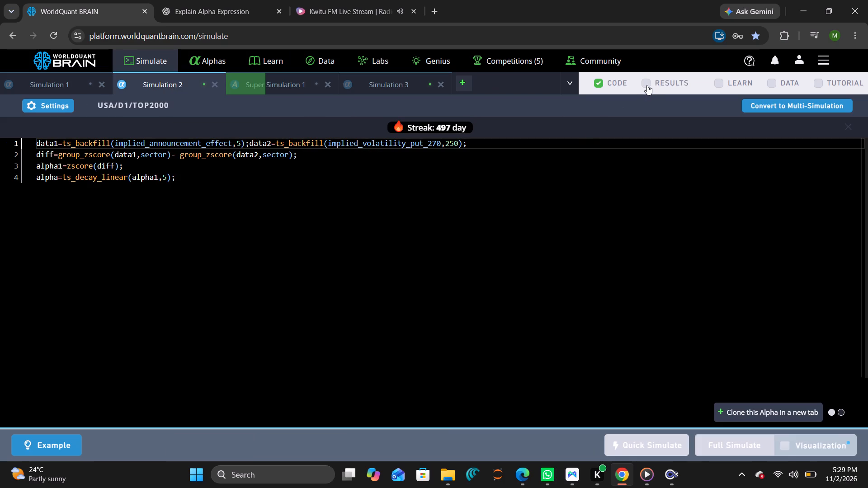
left_click(646, 84)
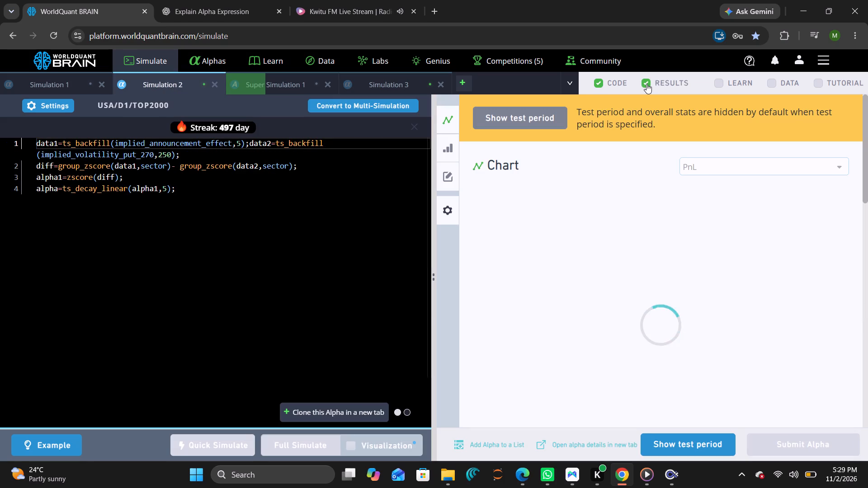
scroll(669, 268, "down", 4)
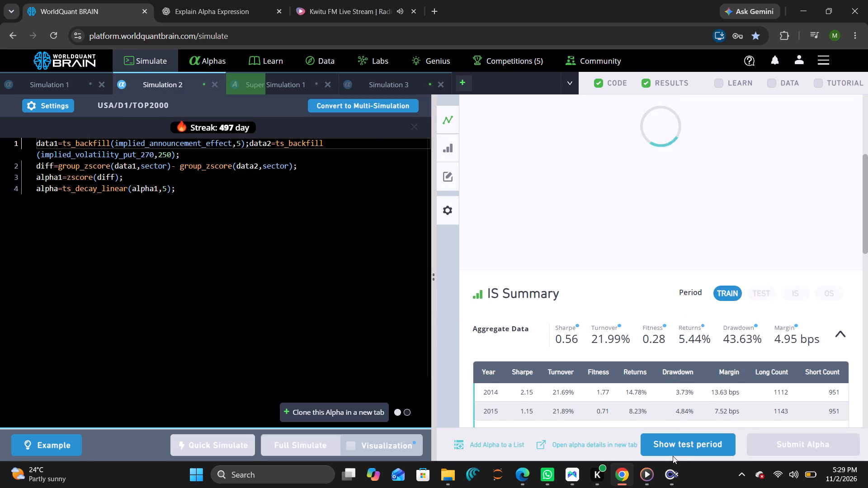
left_click(671, 447)
scroll(692, 388, "down", 1)
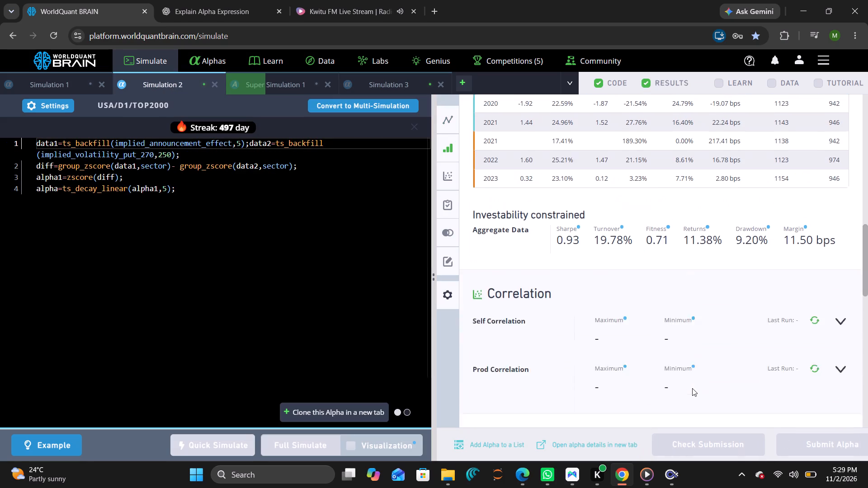
scroll(692, 388, "down", 2)
scroll(692, 388, "up", 4)
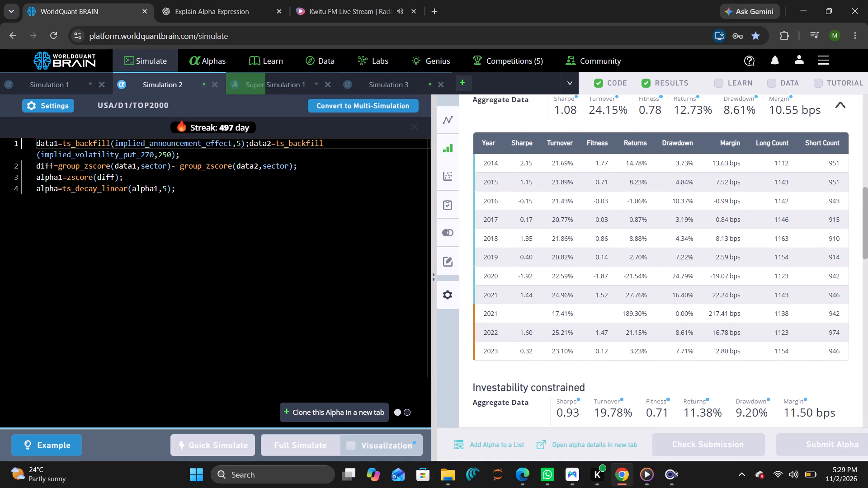
Replace implied_announcement_effect in Simulation 2's data1 expression with implied_volatility_put_10 and try to run a full simulation.
double_click(162, 138)
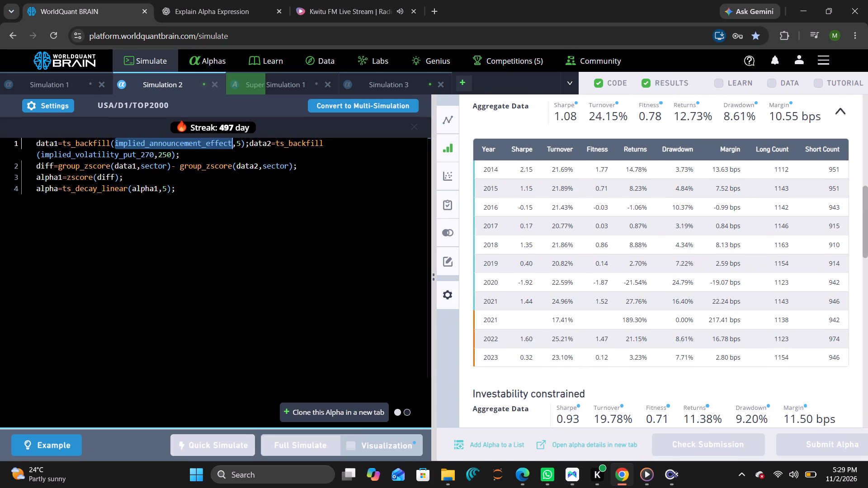
type("impliedpu")
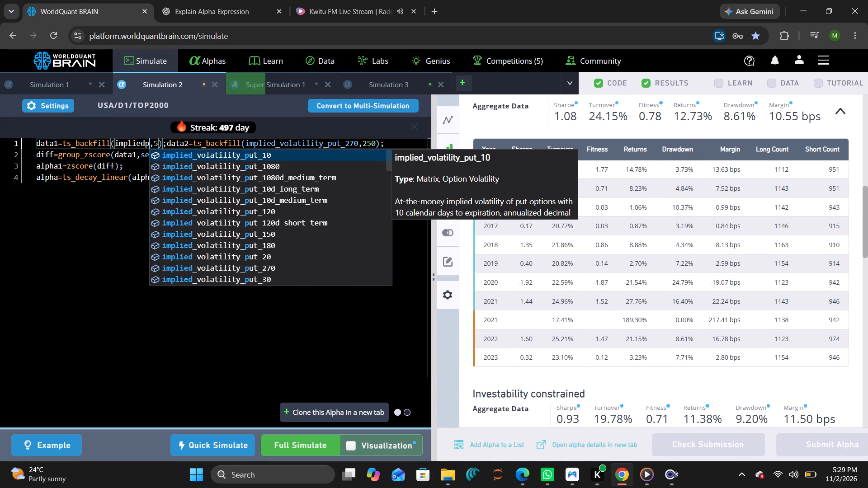
left_click(205, 155)
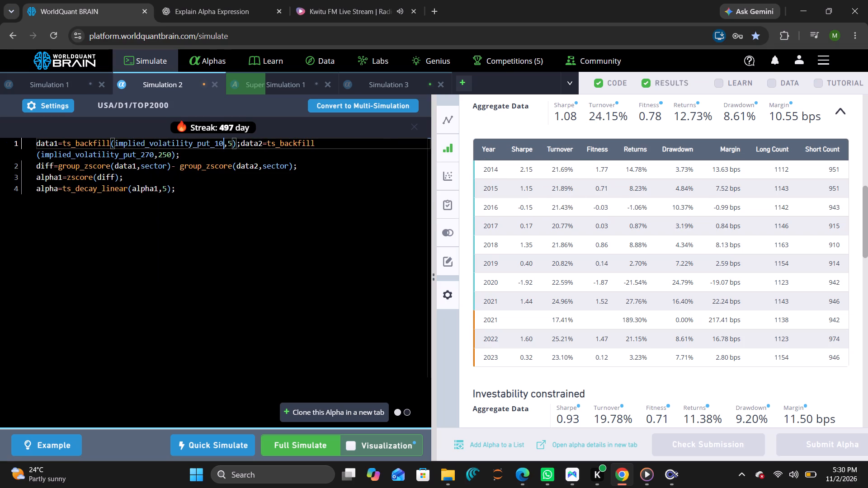
left_click(324, 444)
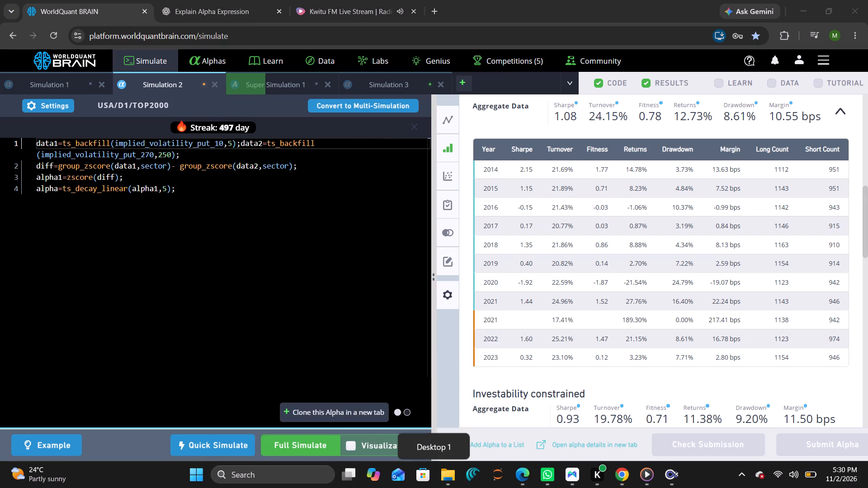
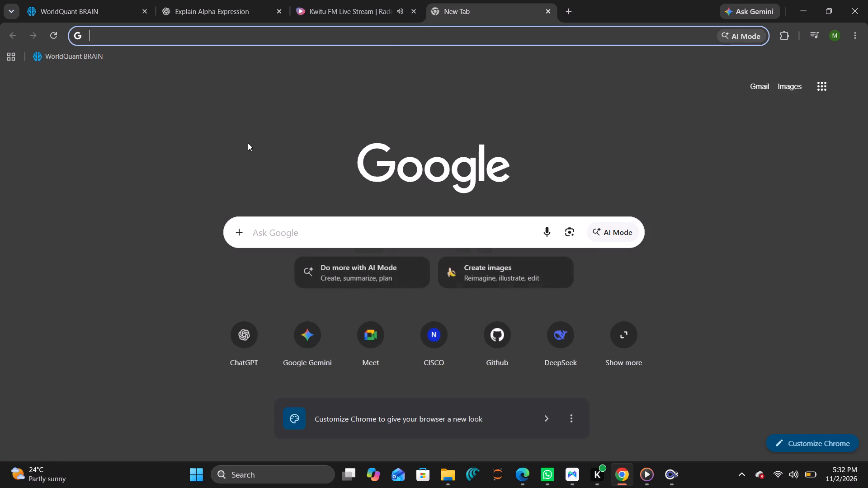
type("yout")
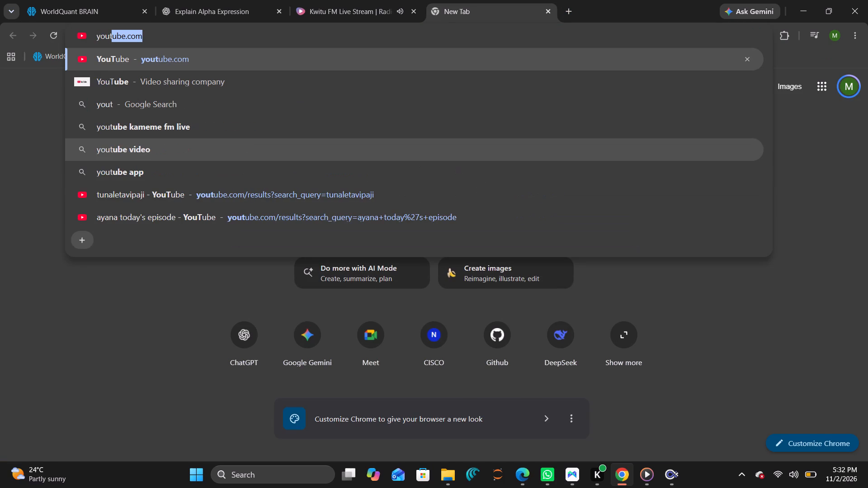
left_click(169, 58)
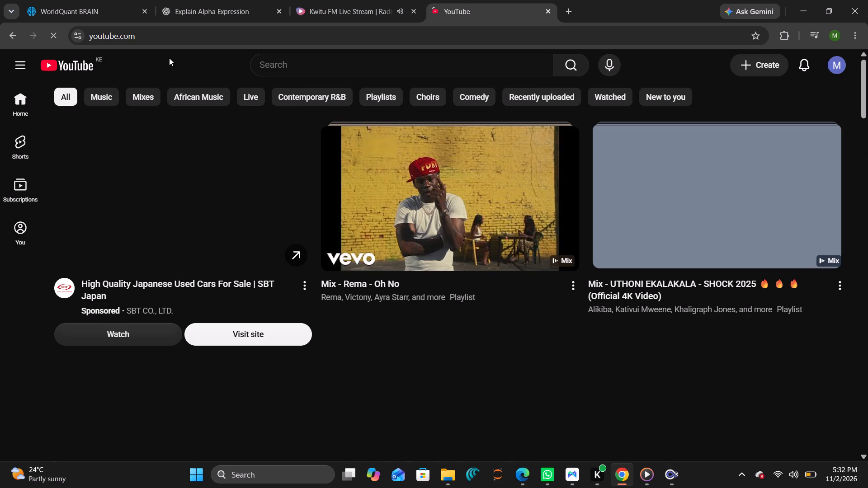
Stop the Kwitu FM live stream and like the station.
left_click(349, 10)
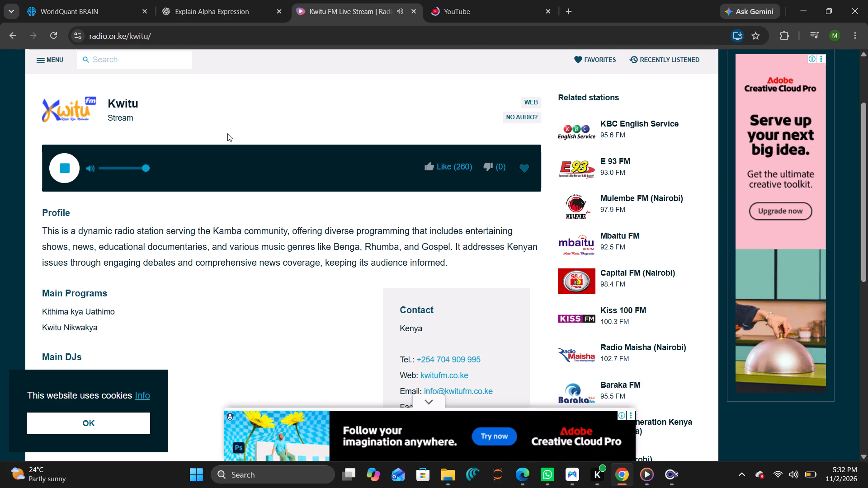
left_click(60, 172)
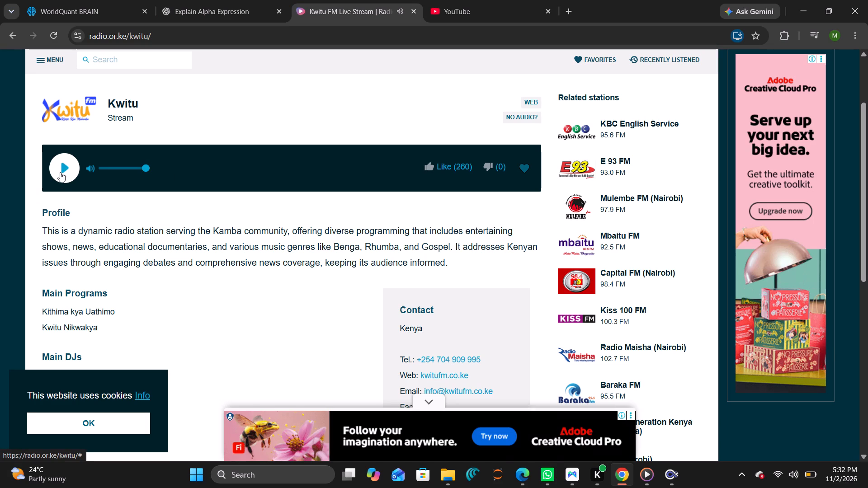
double_click(429, 170)
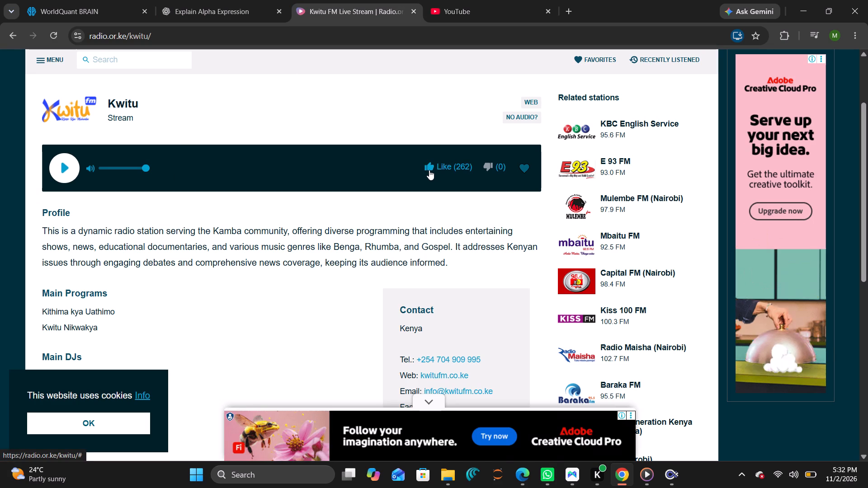
Find the KIMANGU FEELANGA FREE MIX SET 3-DJ KINGJOB video in the YouTube home feed and play it.
left_click(493, 4)
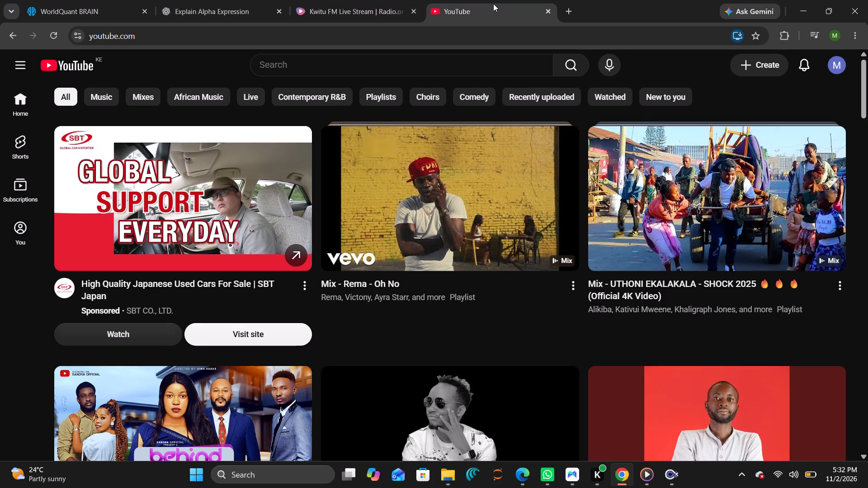
scroll(354, 303, "down", 1)
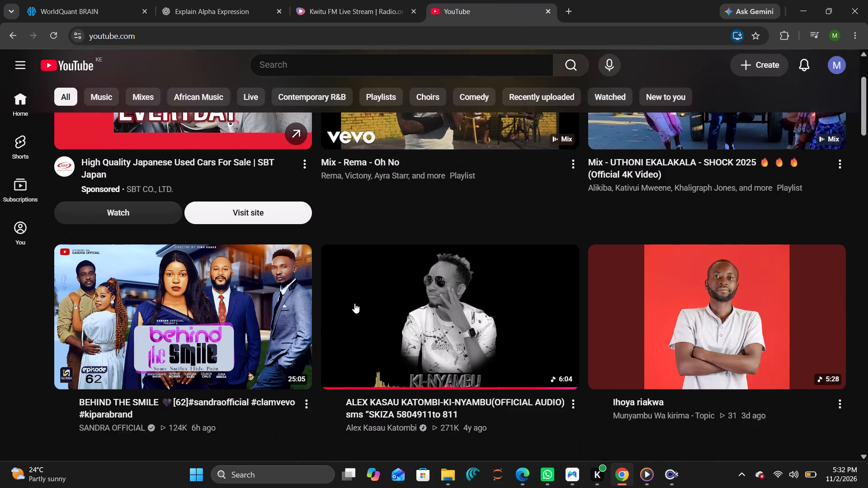
scroll(354, 303, "down", 2)
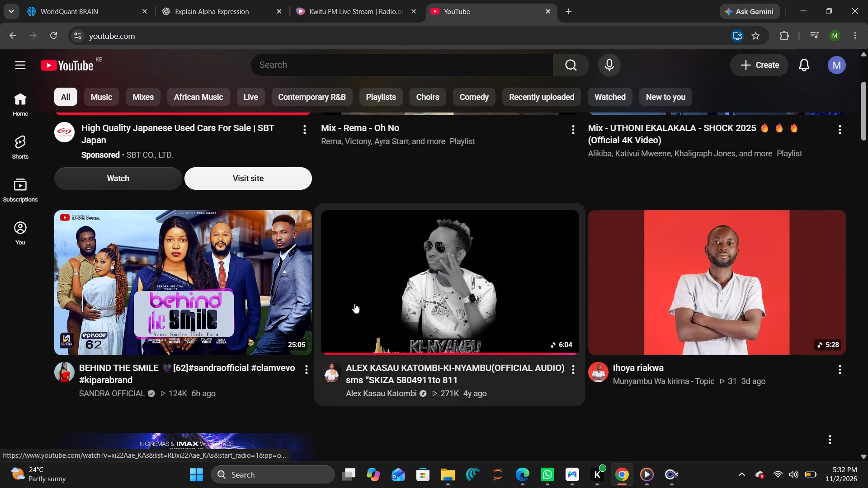
scroll(354, 303, "down", 8)
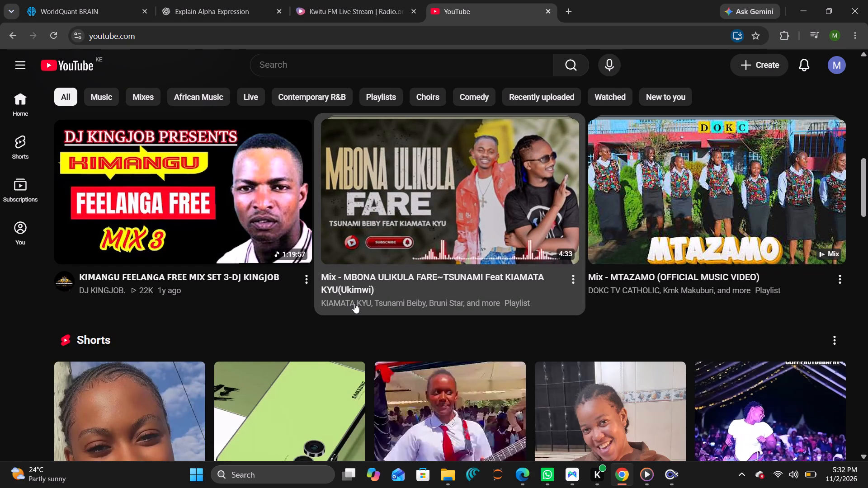
left_click(174, 223)
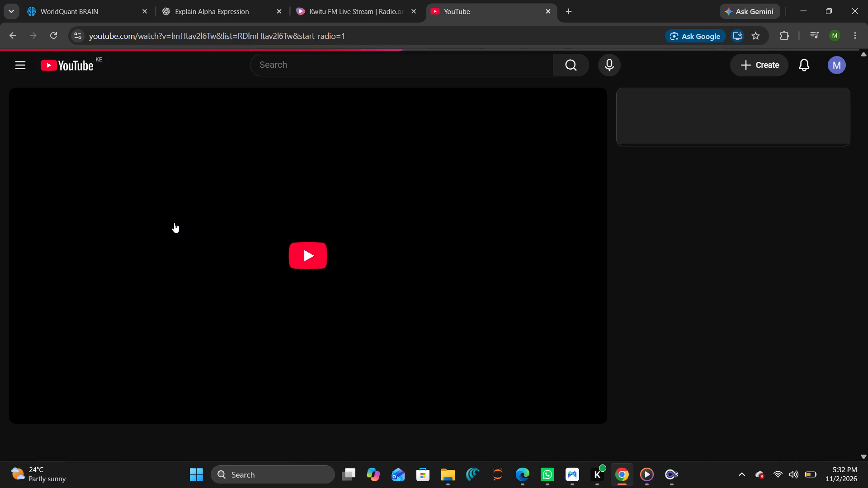
Go back to WorldQuant BRAIN and bring up Simulation 2.
left_click(116, 0)
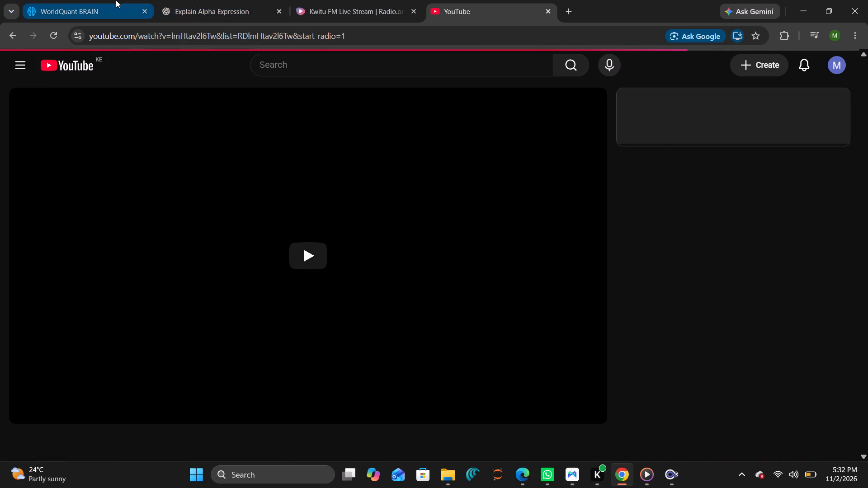
left_click(176, 89)
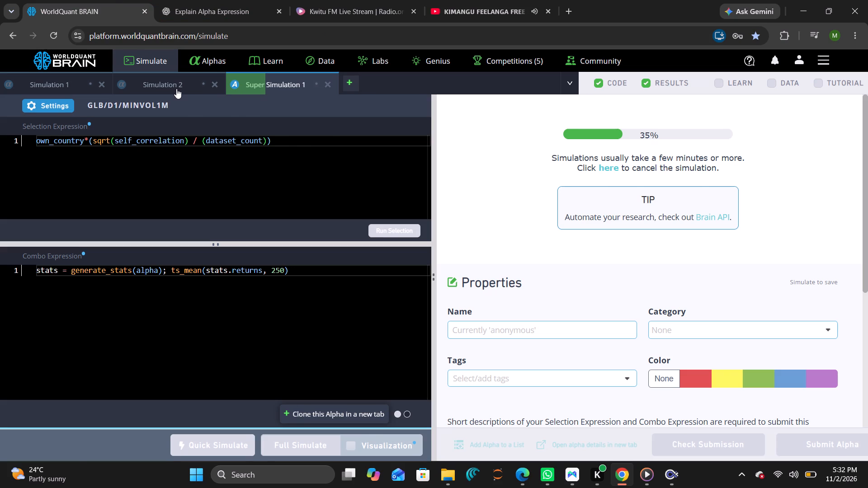
Return to YouTube and skip the advert playing before the DJ KINGJOB mix.
left_click(486, 0)
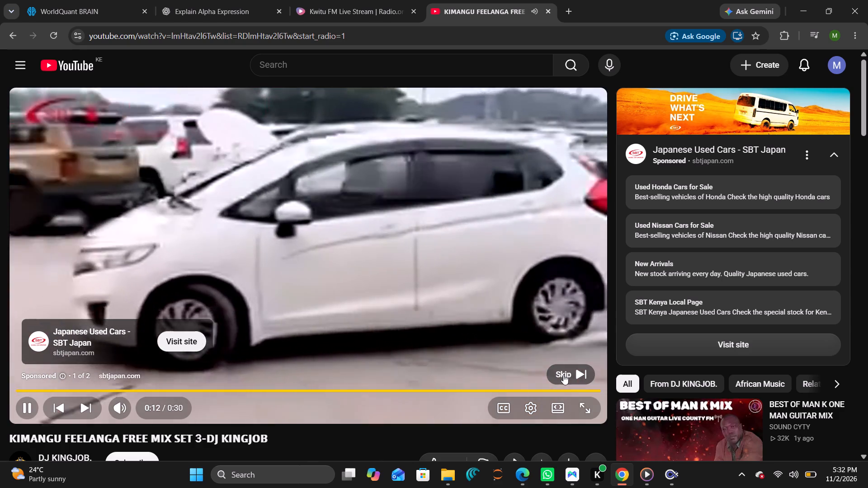
left_click(563, 375)
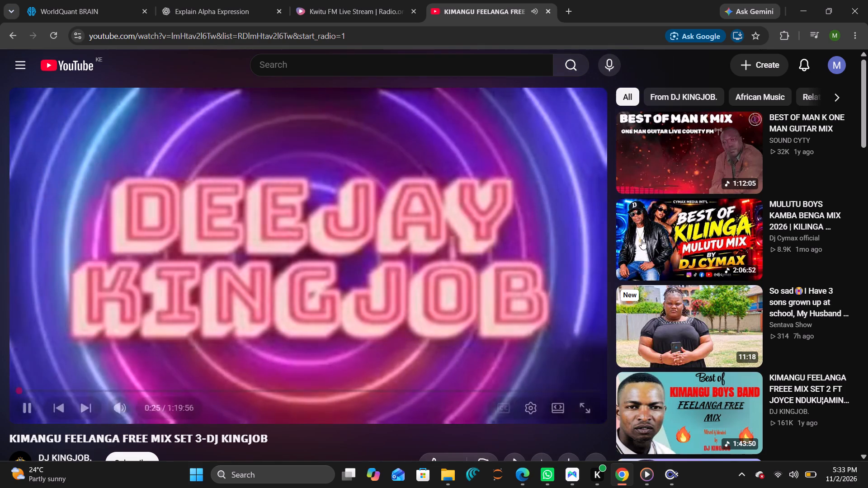
Browse the recommended videos and play BEST OF MAN K ONE MAN GUITAR MIX instead.
scroll(729, 316, "down", 5)
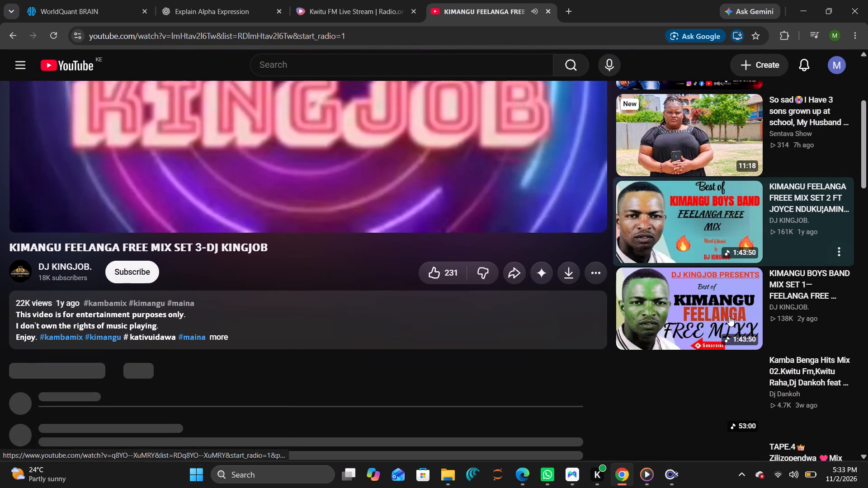
scroll(729, 316, "up", 4)
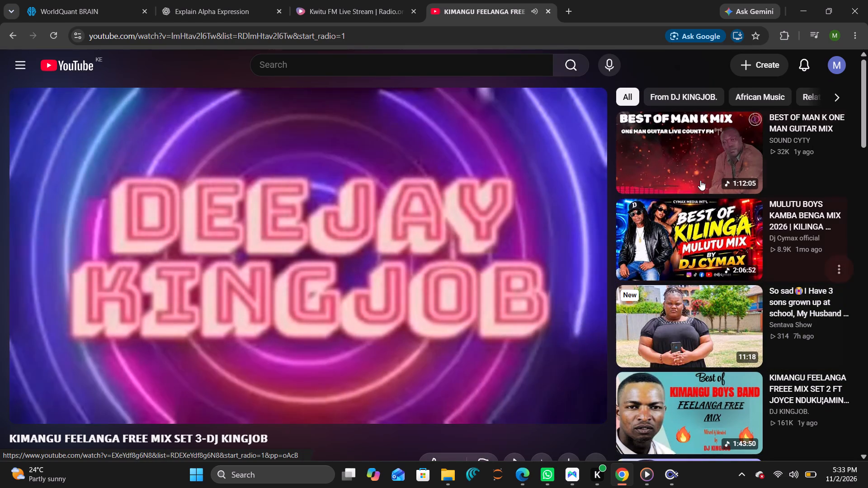
left_click(696, 162)
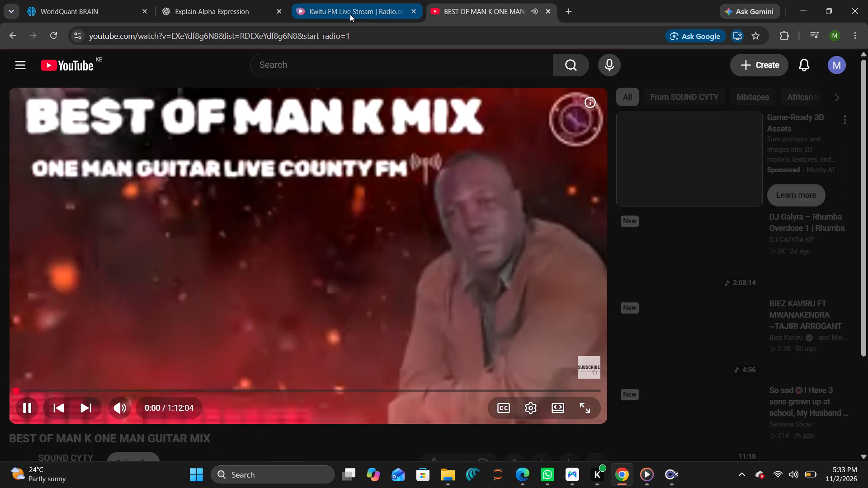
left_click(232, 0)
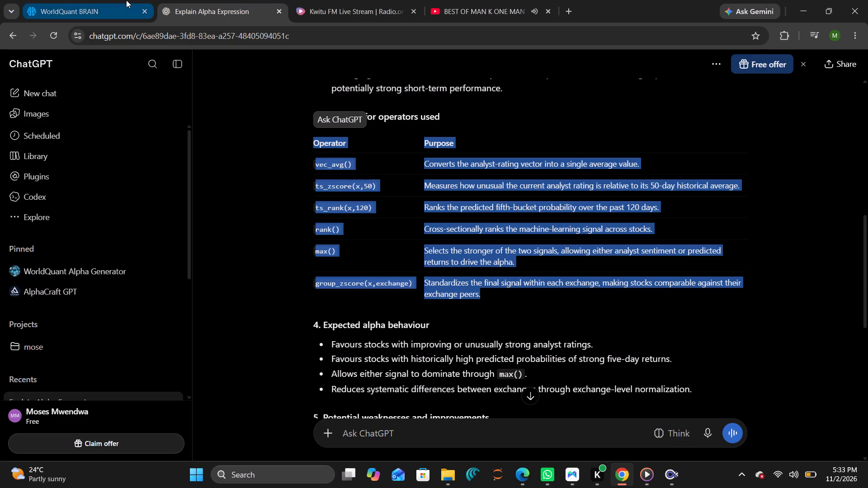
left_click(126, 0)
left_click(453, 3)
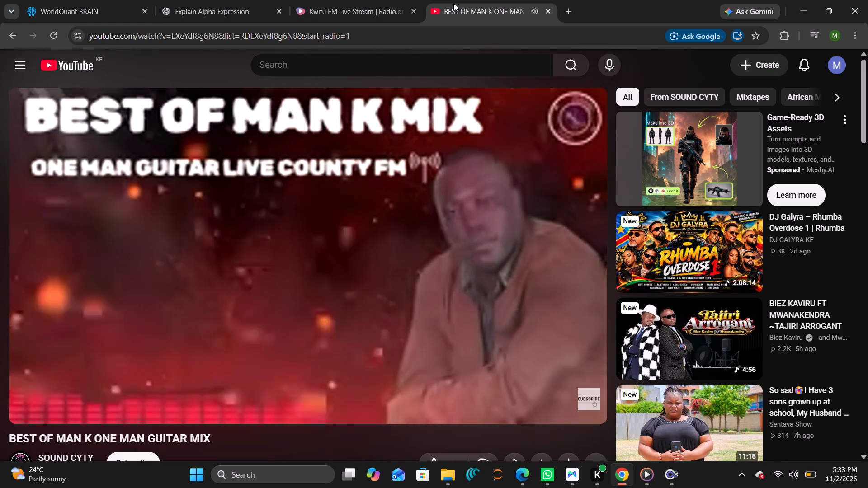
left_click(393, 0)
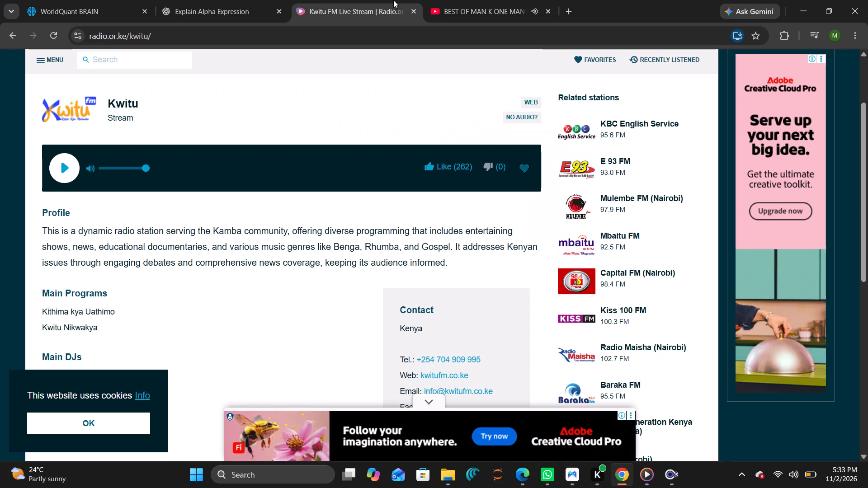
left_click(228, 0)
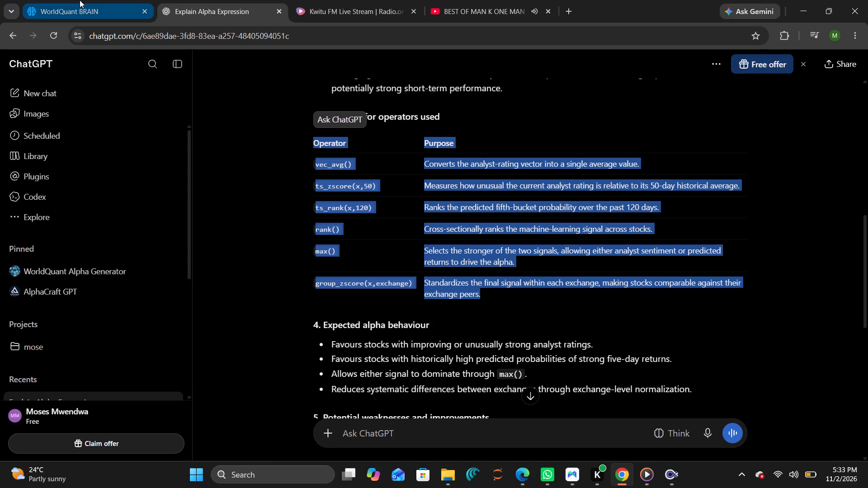
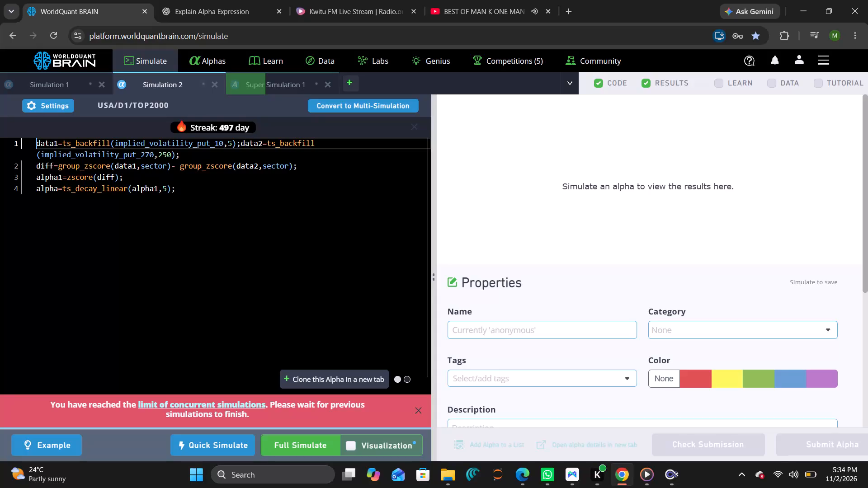
Return to the browser and close the Kwitu FM Live Stream page.
left_click(411, 12)
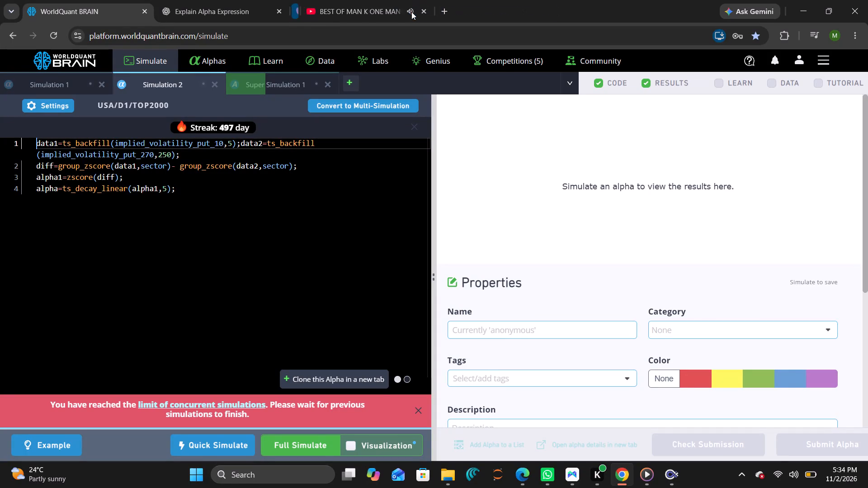
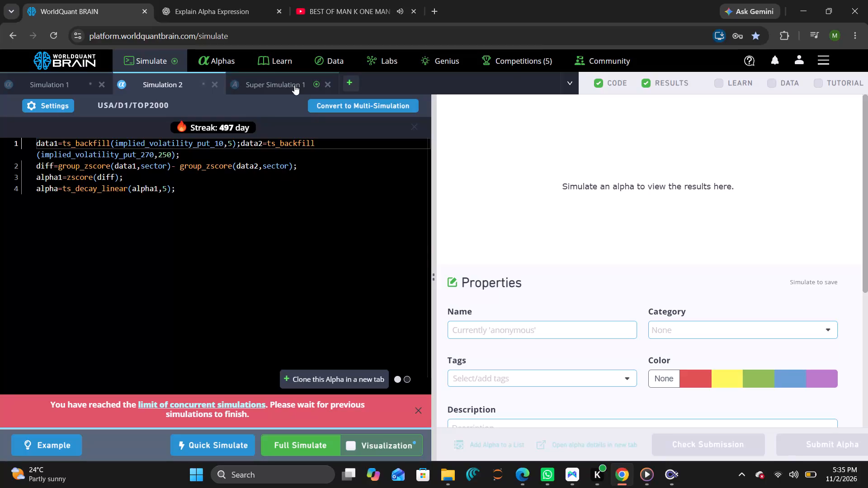
Run the Prod Correlation check on the Super Simulation 1 results.
scroll(656, 253, "down", 3)
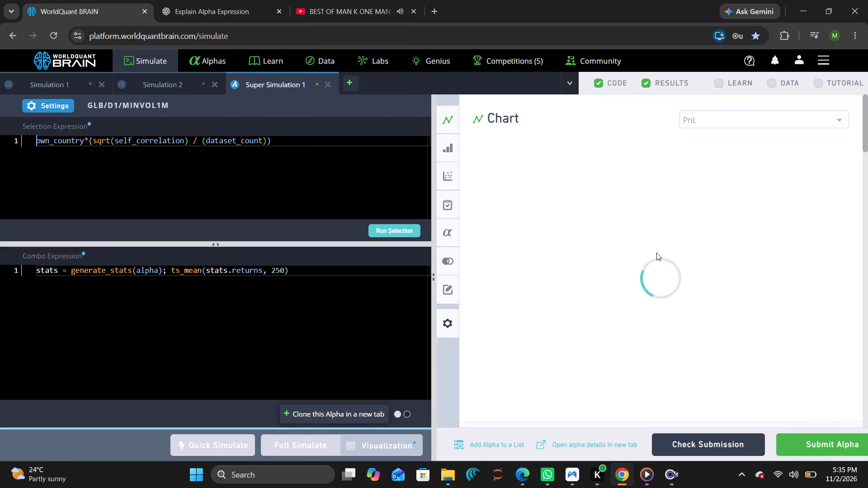
scroll(656, 253, "down", 6)
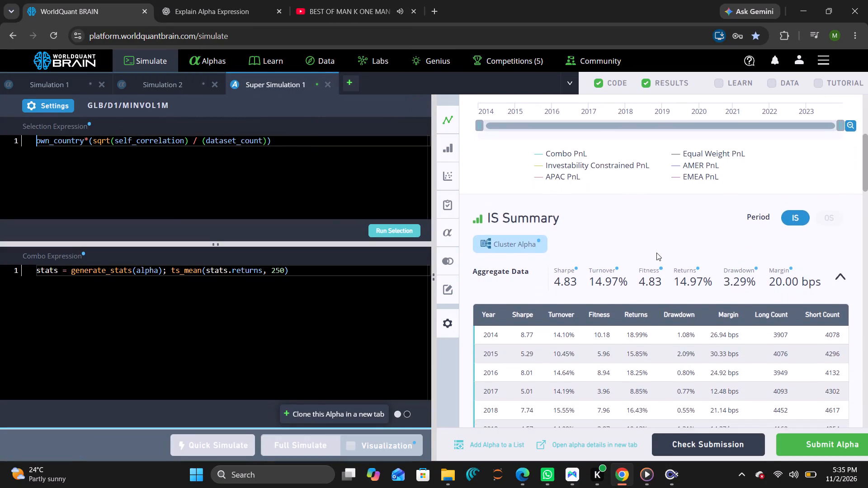
scroll(656, 253, "down", 6)
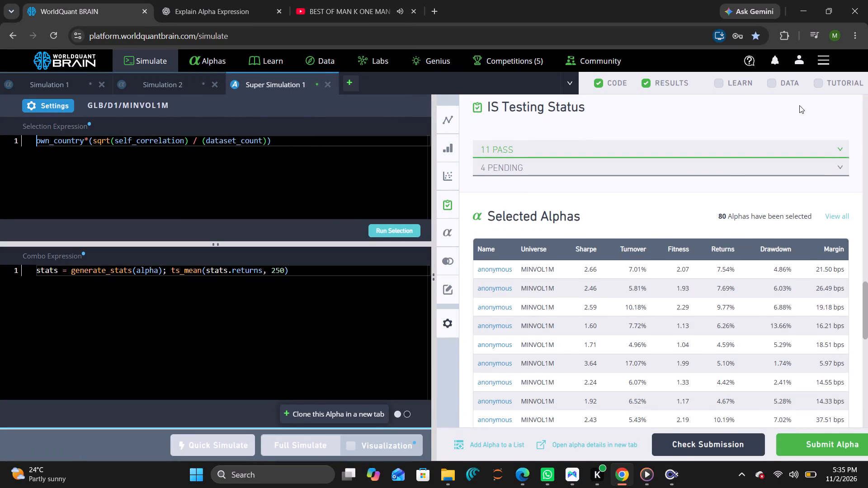
scroll(799, 105, "up", 2)
left_click(815, 181)
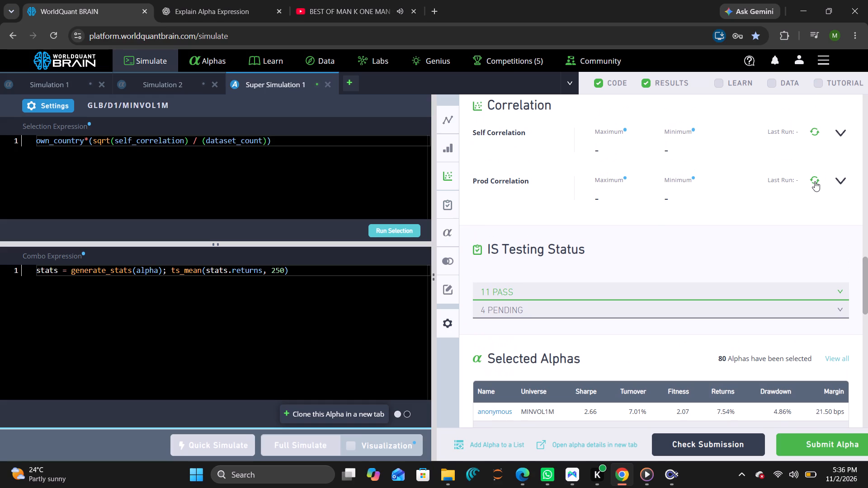
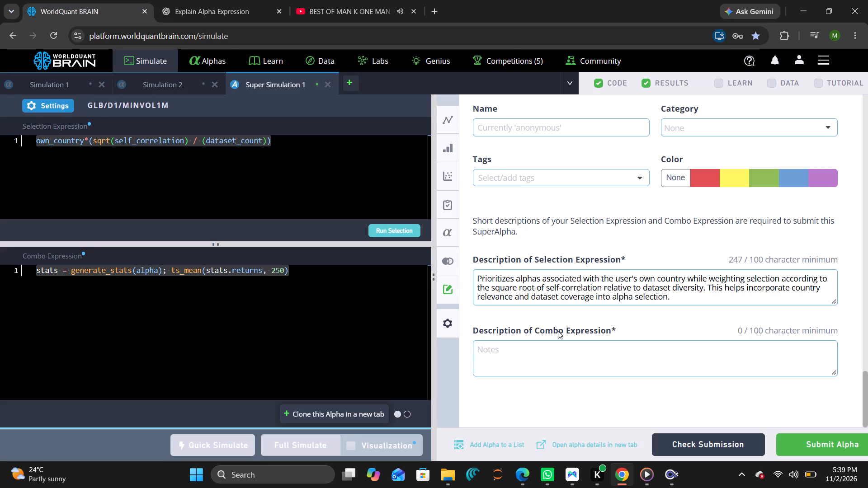
left_click(555, 351)
key("ctrl+v")
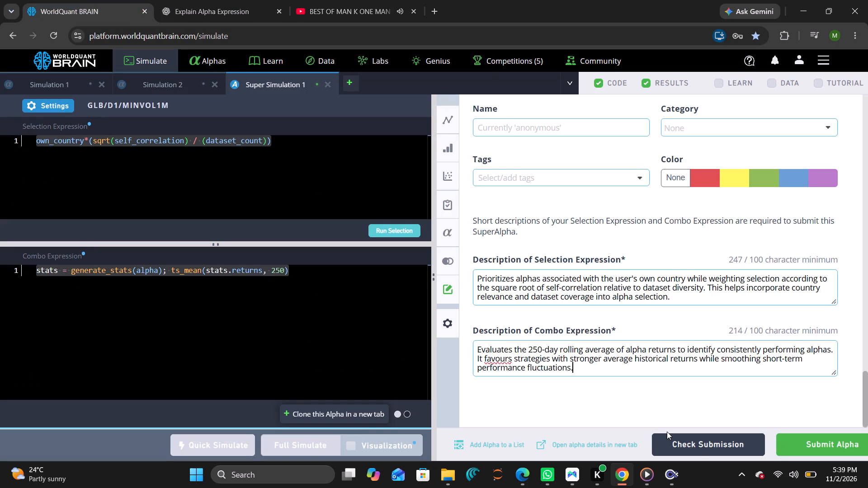
Run the submission check on the super alpha in Super Simulation 1.
left_click(669, 439)
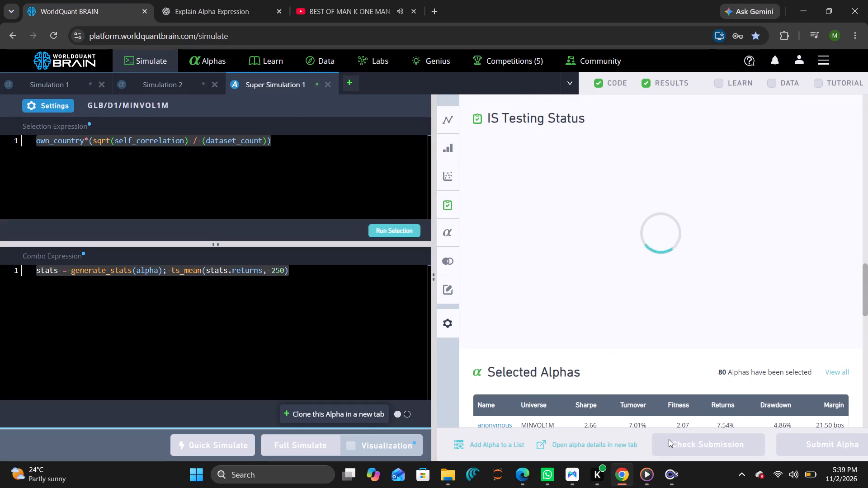
View the Simulation 2 alpha while the super alpha's submission check runs.
left_click(185, 90)
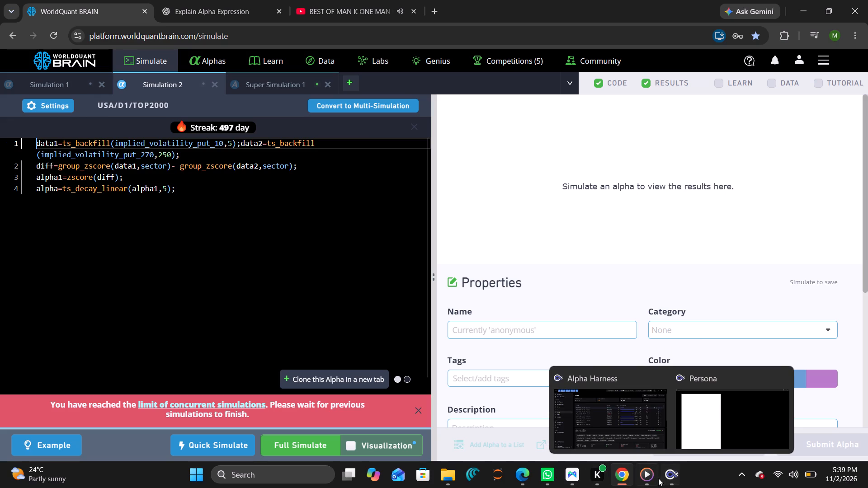
Close the media player window open in the background.
left_click(675, 358)
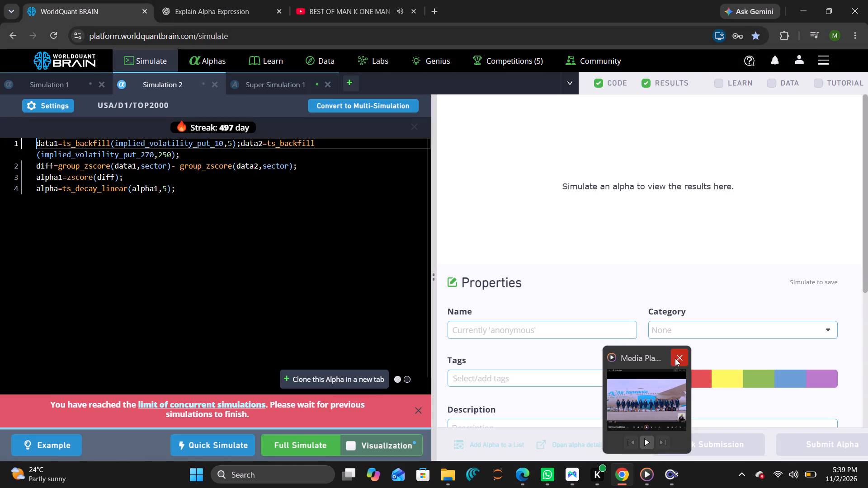
Switch to YouTube and play the suggested video "wasanii wetu -kalima".
left_click(351, 0)
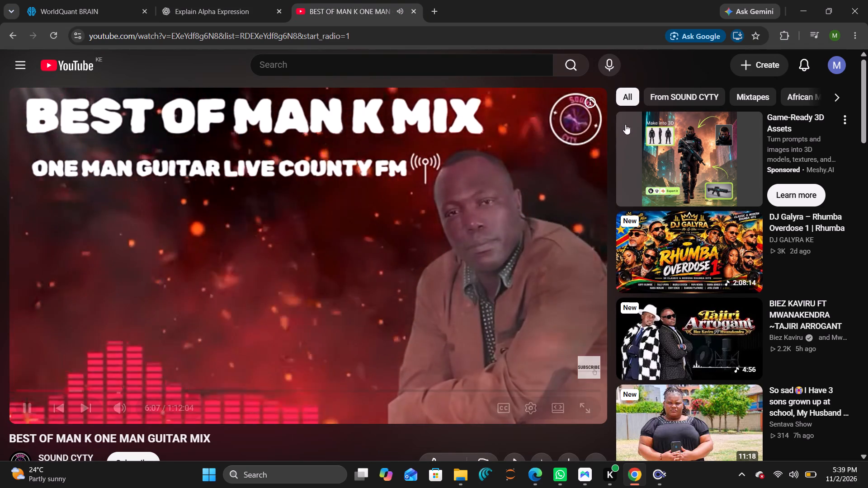
scroll(637, 149, "down", 5)
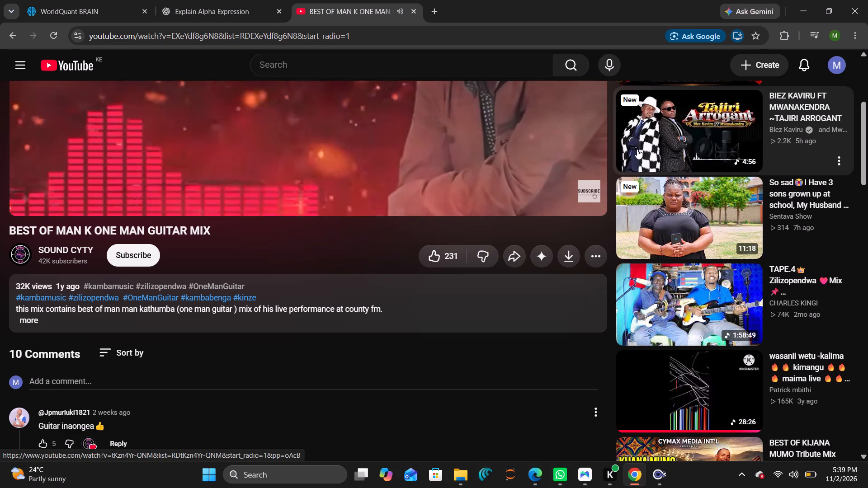
left_click(670, 367)
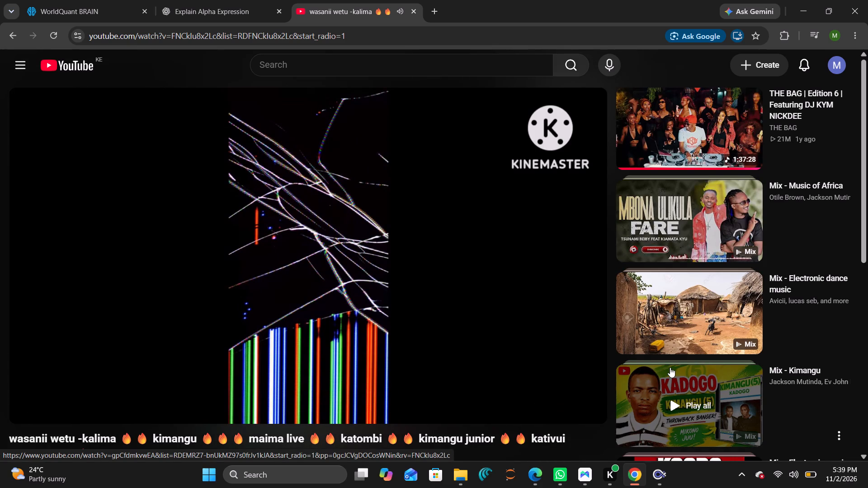
Return to Super Simulation 1 in WorldQuant BRAIN and examine the expanded list of passed checks under IS Testing Status.
left_click(97, 0)
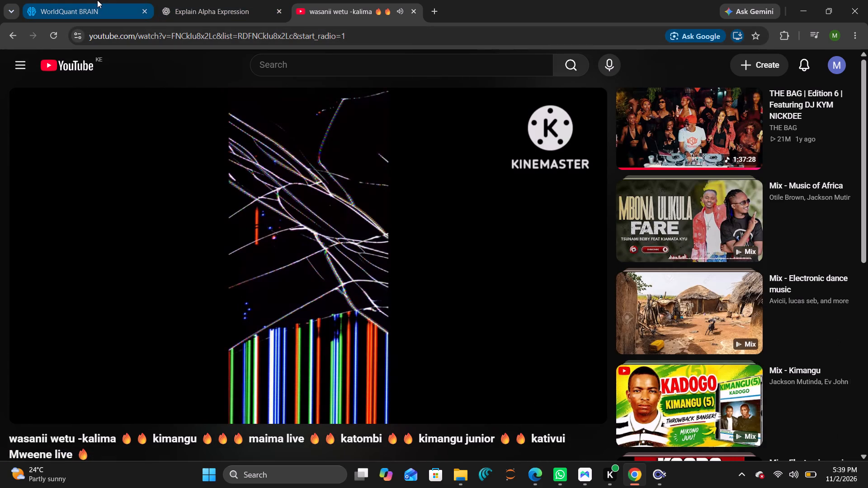
left_click(291, 89)
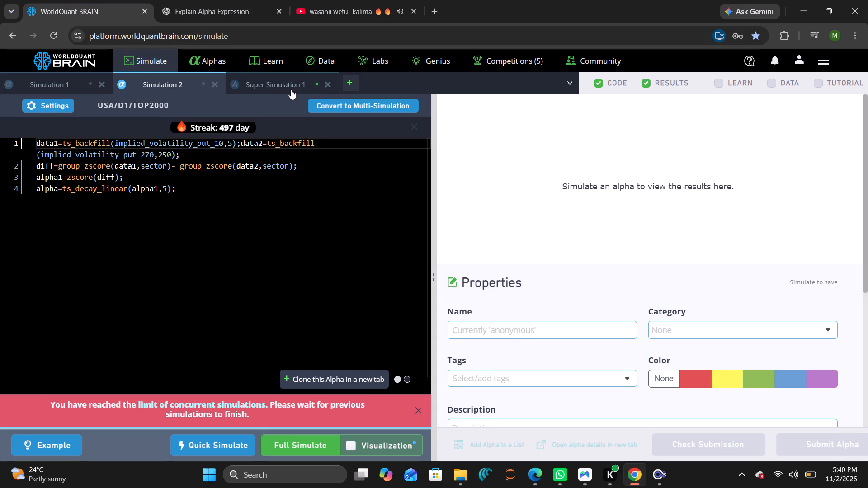
scroll(712, 310, "down", 4)
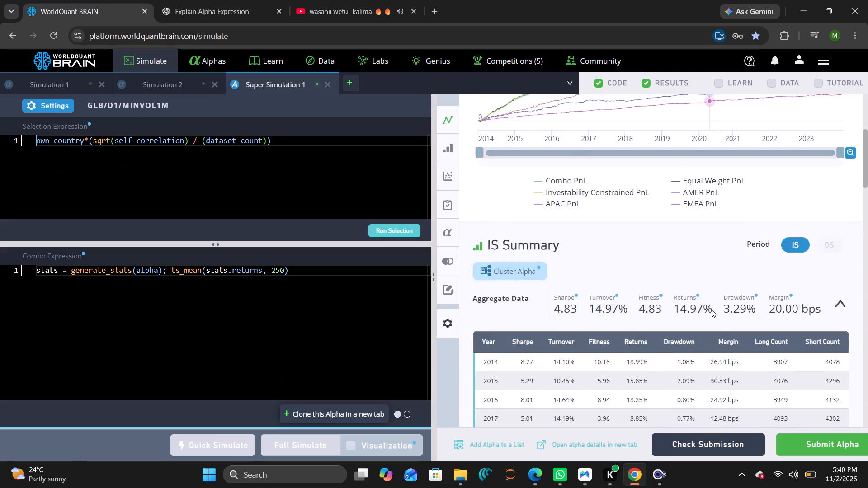
scroll(712, 310, "down", 11)
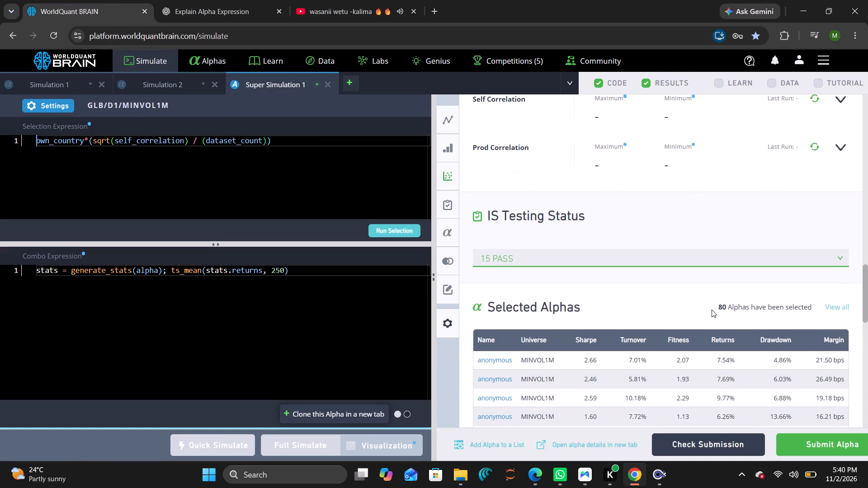
left_click(686, 258)
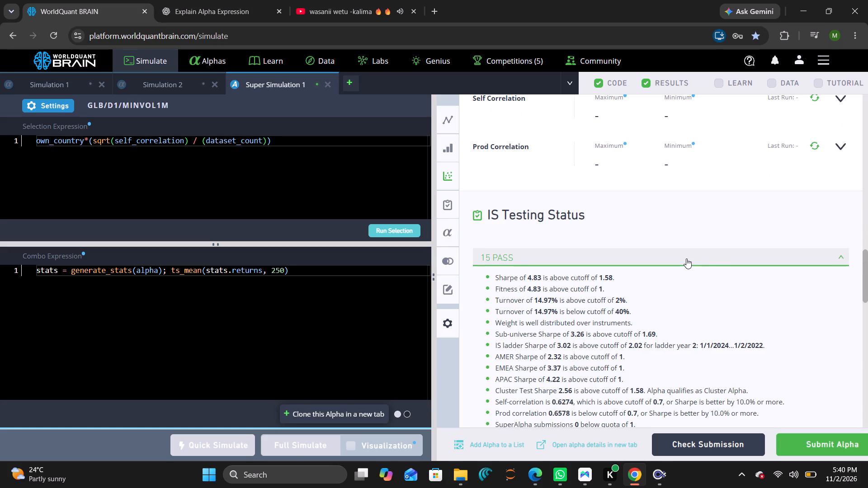
scroll(686, 258, "down", 1)
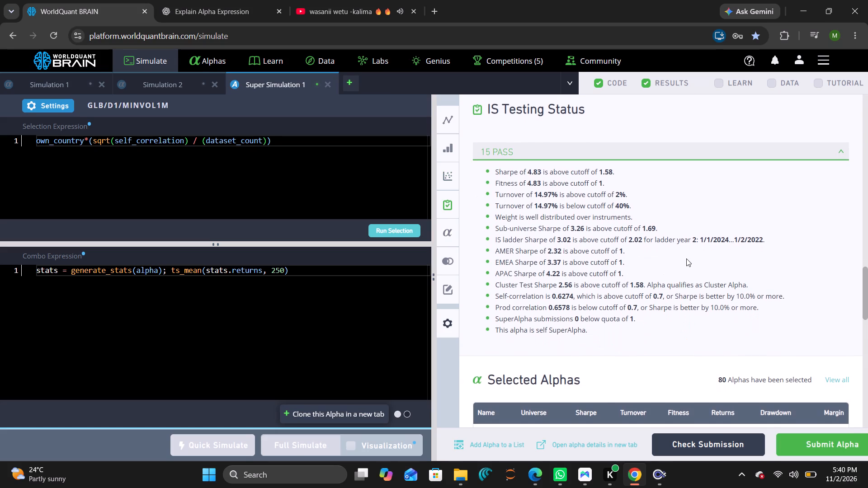
Submit the super alpha from Super Simulation 1.
scroll(686, 258, "down", 1)
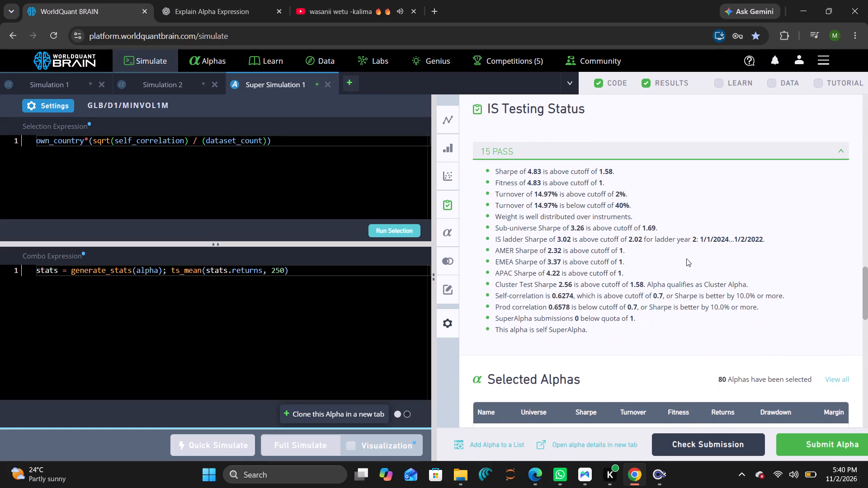
left_click(788, 448)
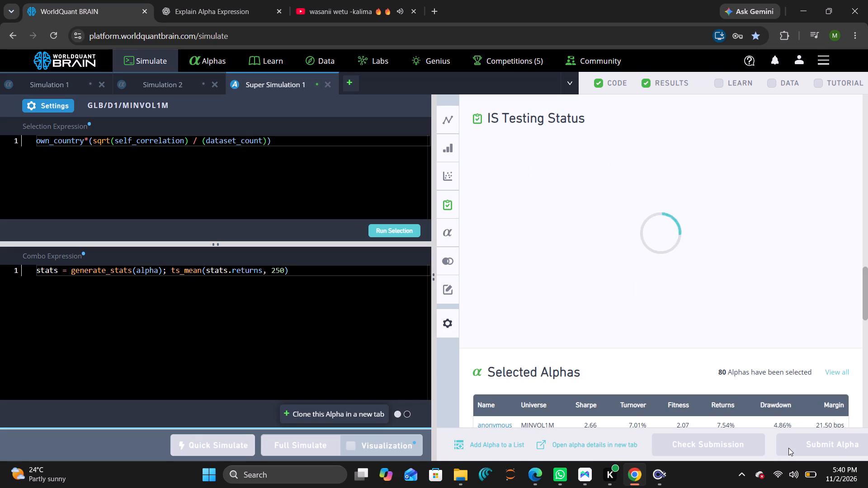
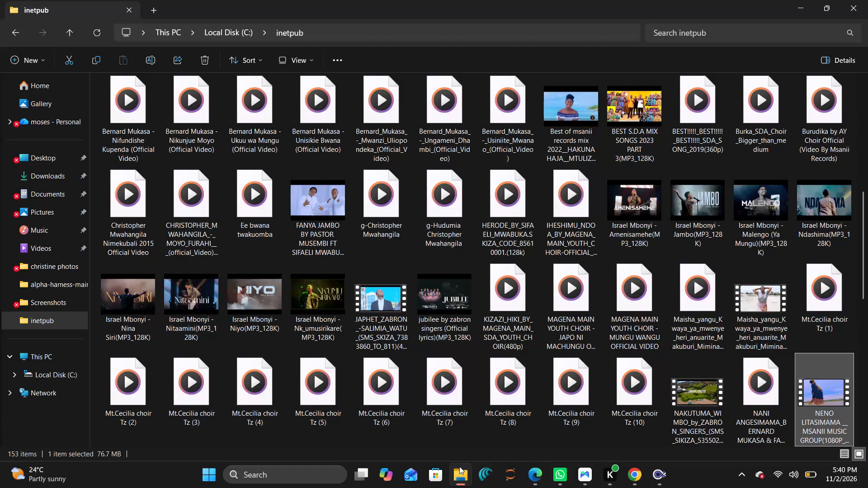
Switch from File Explorer back to the Chrome window showing Super Simulation 1 in WorldQuant BRAIN.
left_click(543, 480)
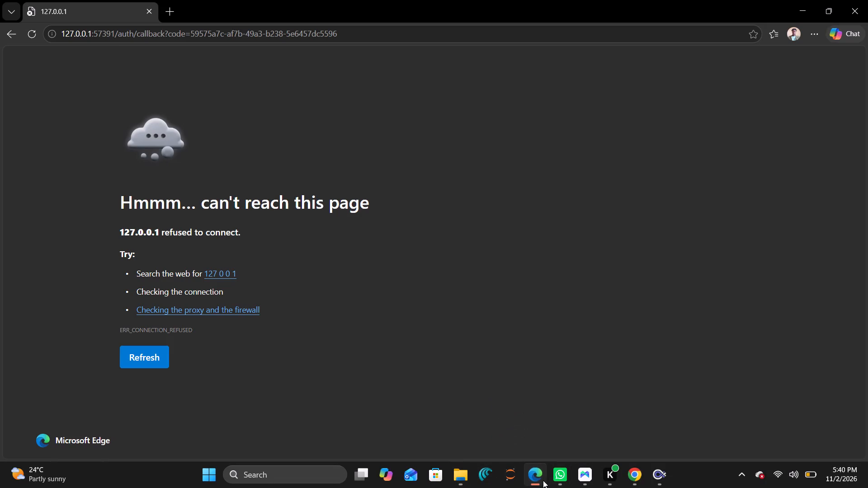
left_click(574, 476)
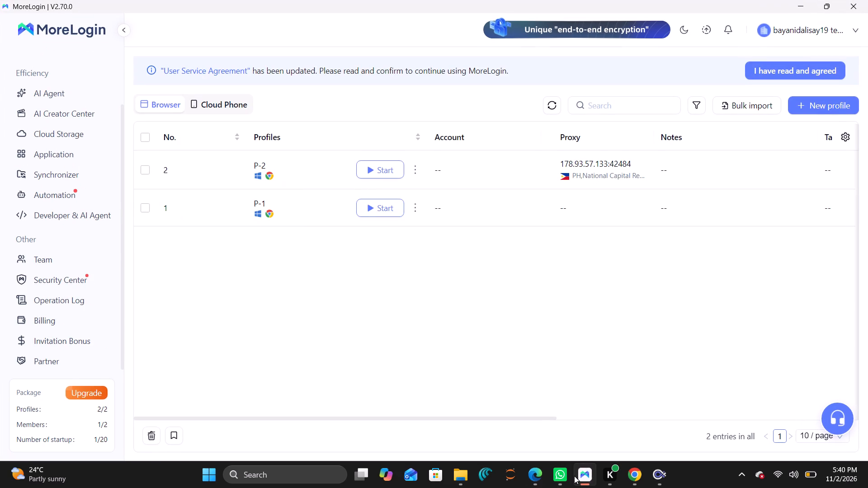
left_click(638, 480)
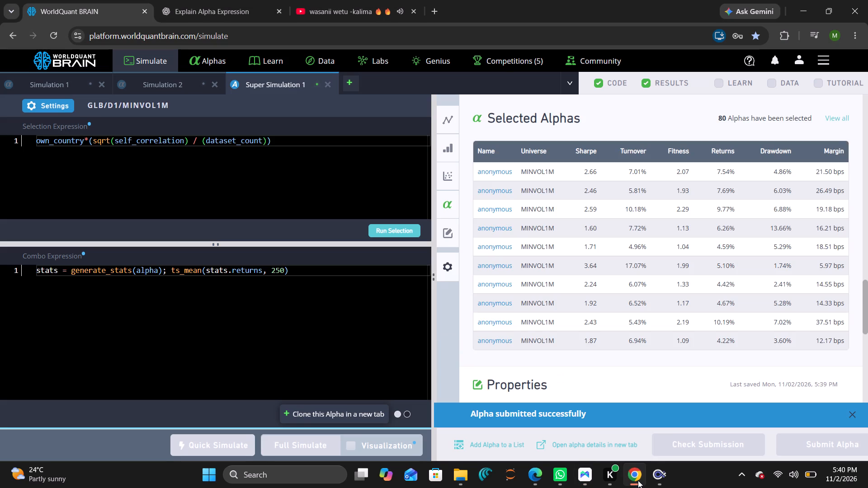
Look over the submitted super alpha's results up to the PnL chart and close the Super Simulation 1 simulation.
scroll(657, 341, "up", 17)
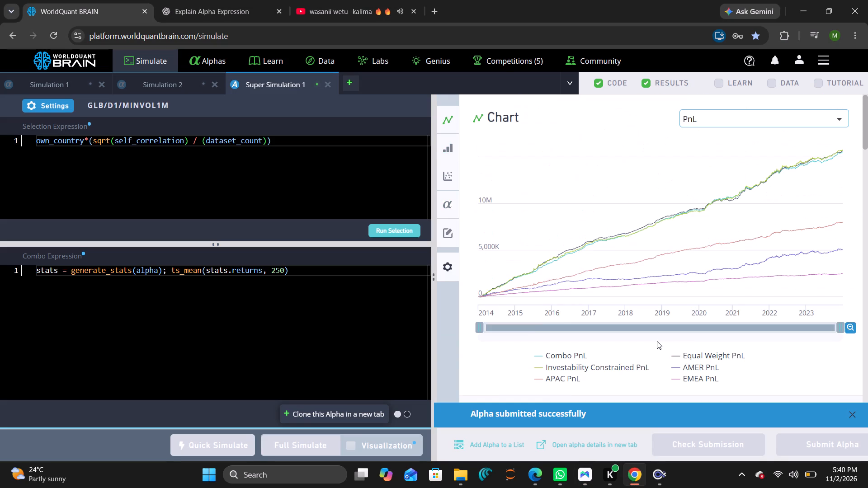